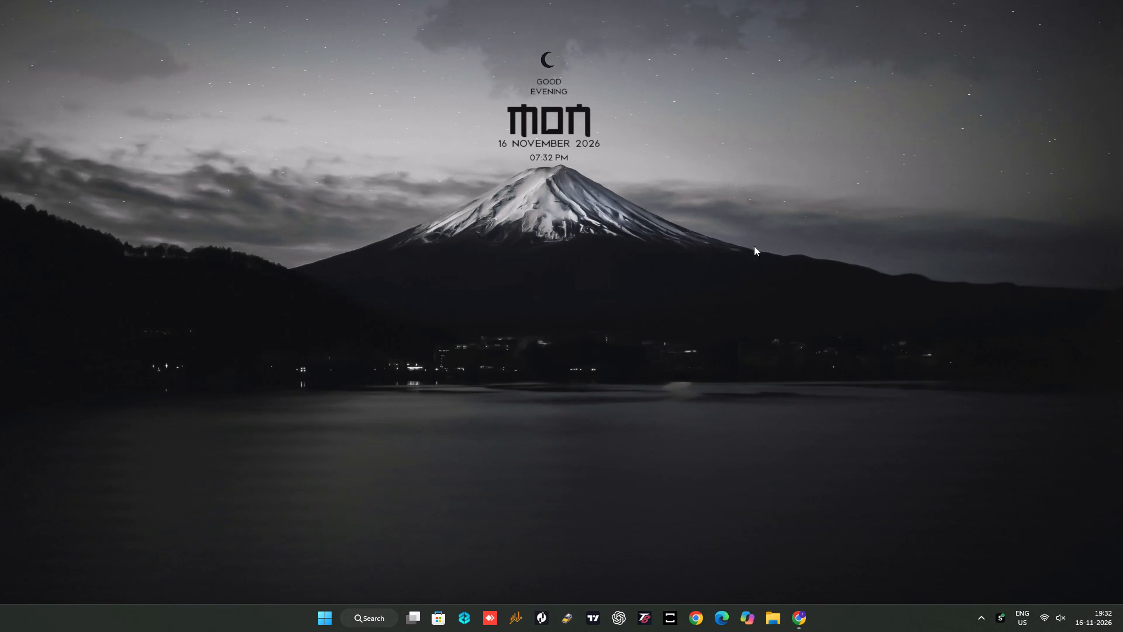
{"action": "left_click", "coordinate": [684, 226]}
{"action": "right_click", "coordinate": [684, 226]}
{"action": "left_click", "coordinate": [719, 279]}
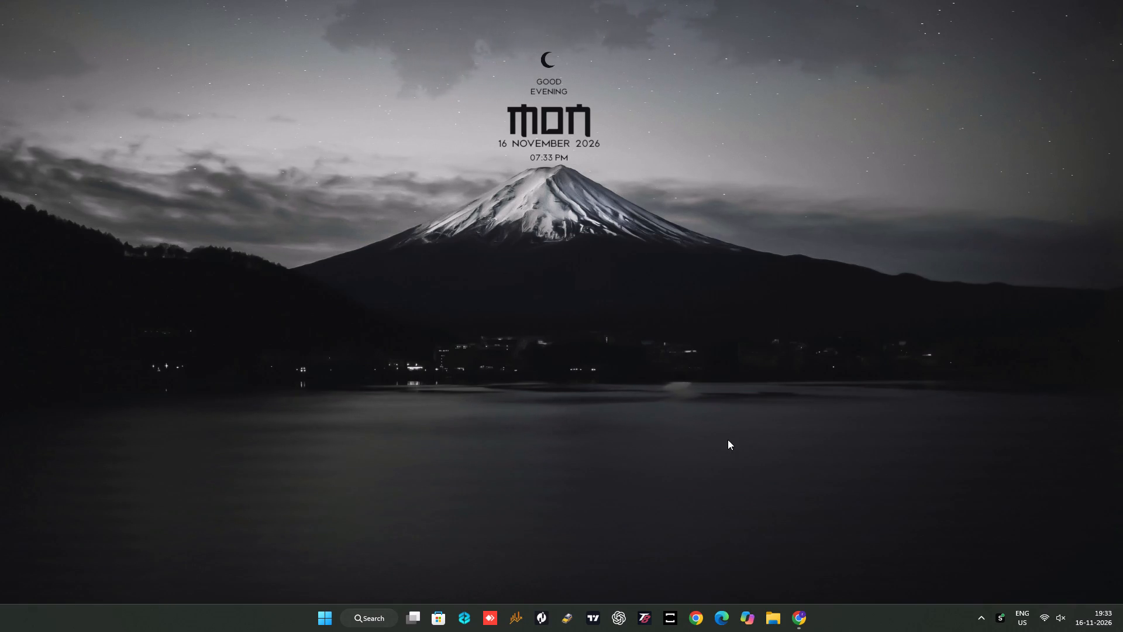
Open TradingView and maximize its window to show the EURUSD chart.
{"action": "left_click", "coordinate": [598, 624]}
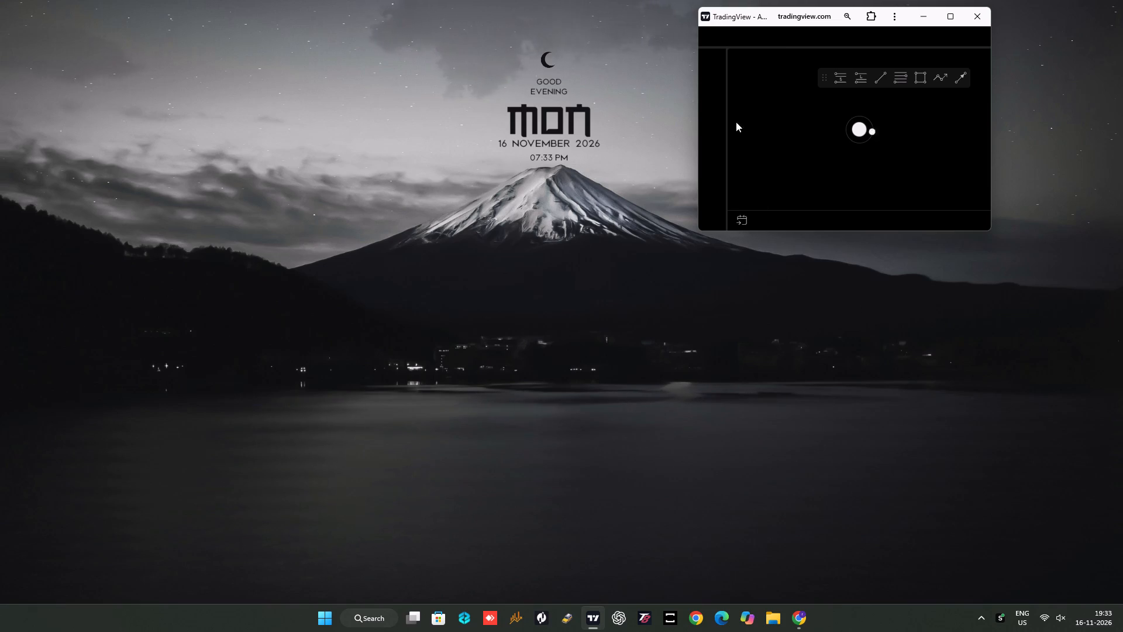
{"action": "left_click_drag", "start_coordinate": [771, 20], "coordinate": [552, 0]}
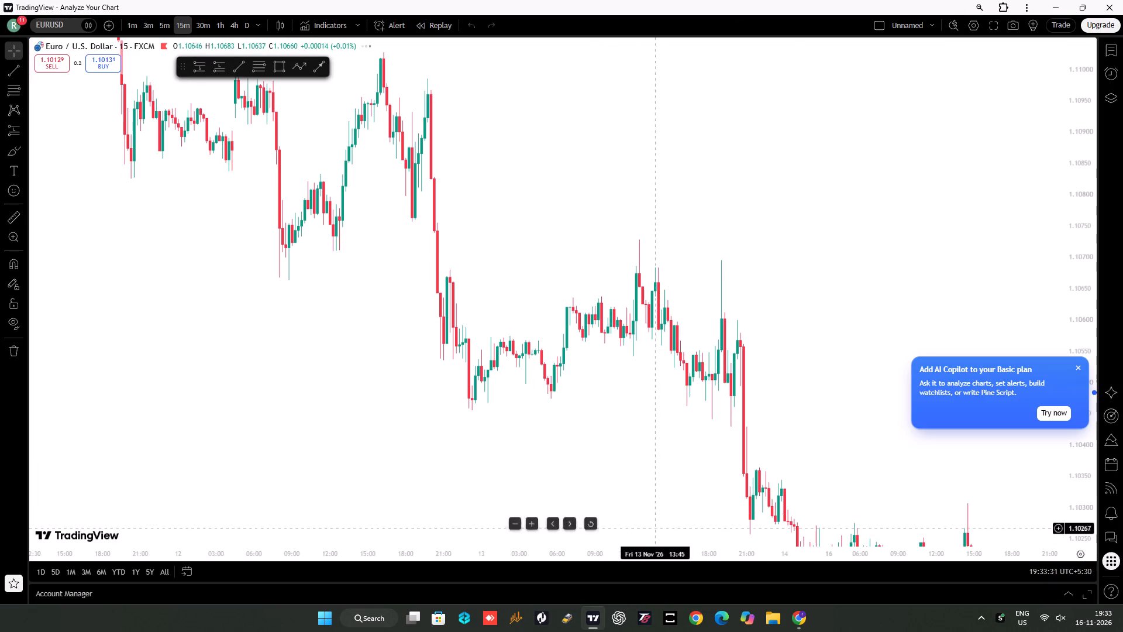
Examine the EURUSD 15-minute chart, covering the recent downtrend, the shaded supply zones and the latest candles.
{"action": "left_click_drag", "start_coordinate": [659, 417], "coordinate": [480, 270]}
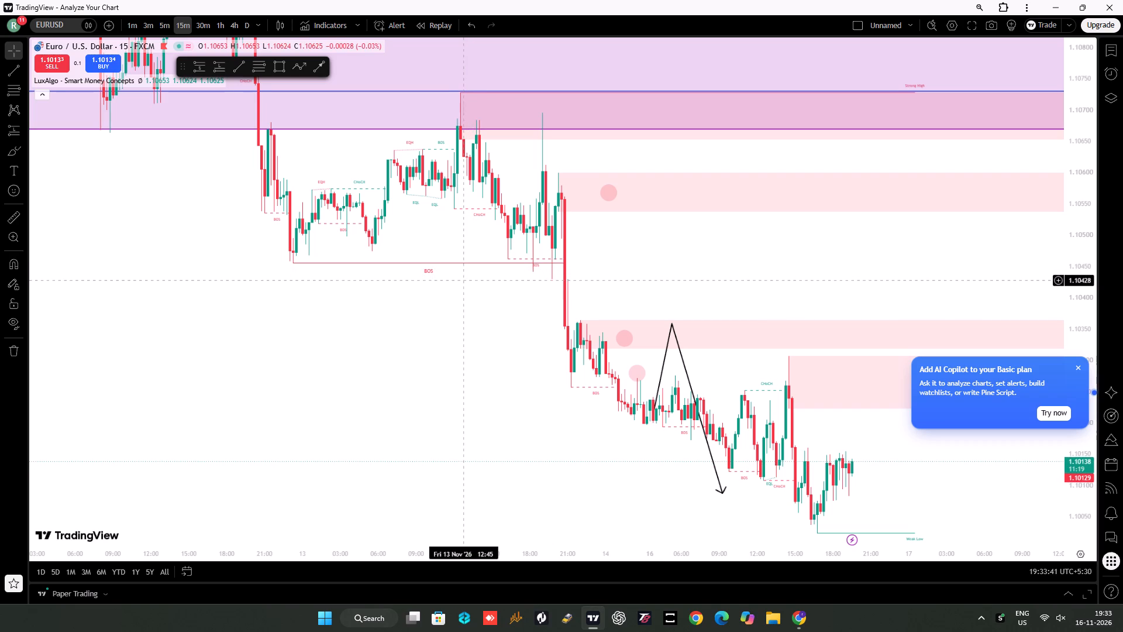
{"action": "left_click_drag", "start_coordinate": [504, 386], "coordinate": [429, 259]}
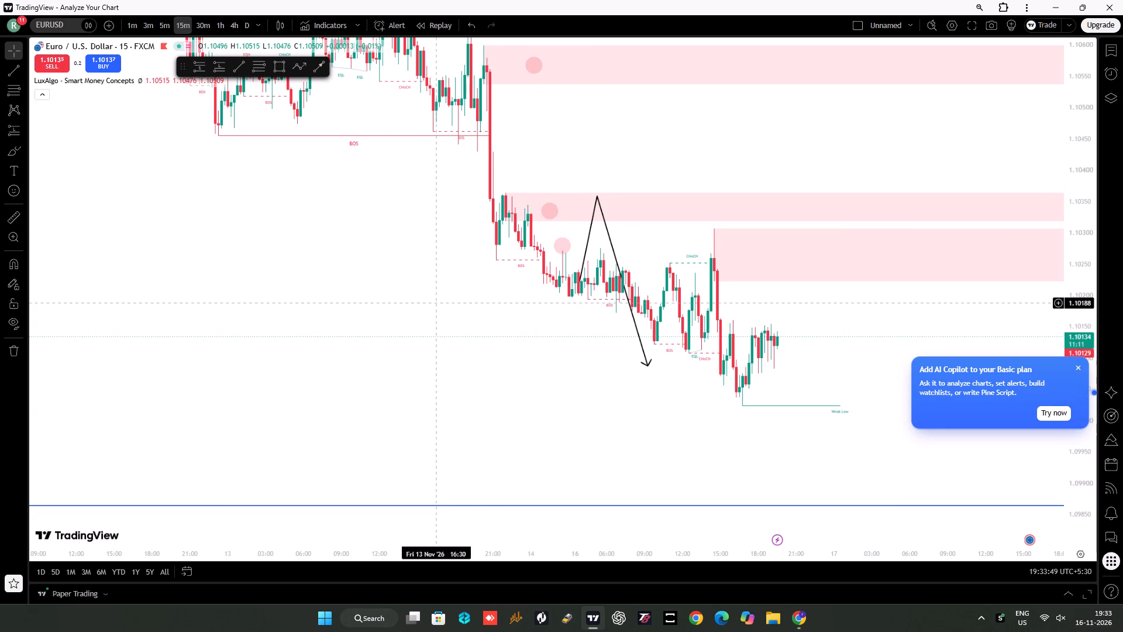
{"action": "left_click_drag", "start_coordinate": [425, 303], "coordinate": [384, 351]}
{"action": "left_click_drag", "start_coordinate": [387, 327], "coordinate": [366, 347]}
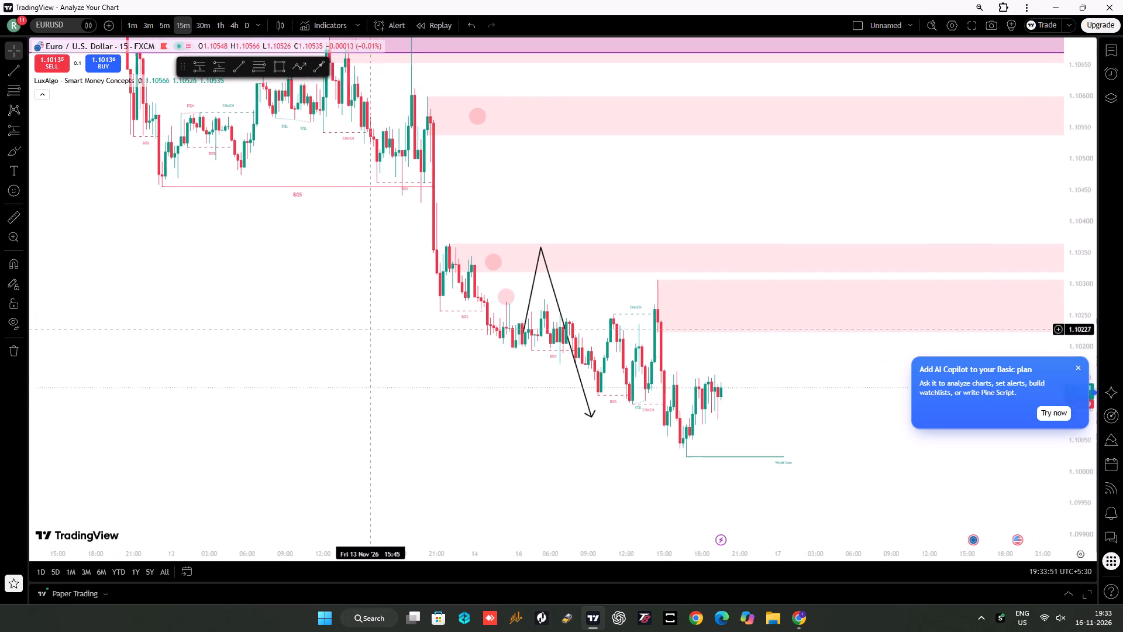
{"action": "left_click_drag", "start_coordinate": [366, 347], "coordinate": [364, 367]}
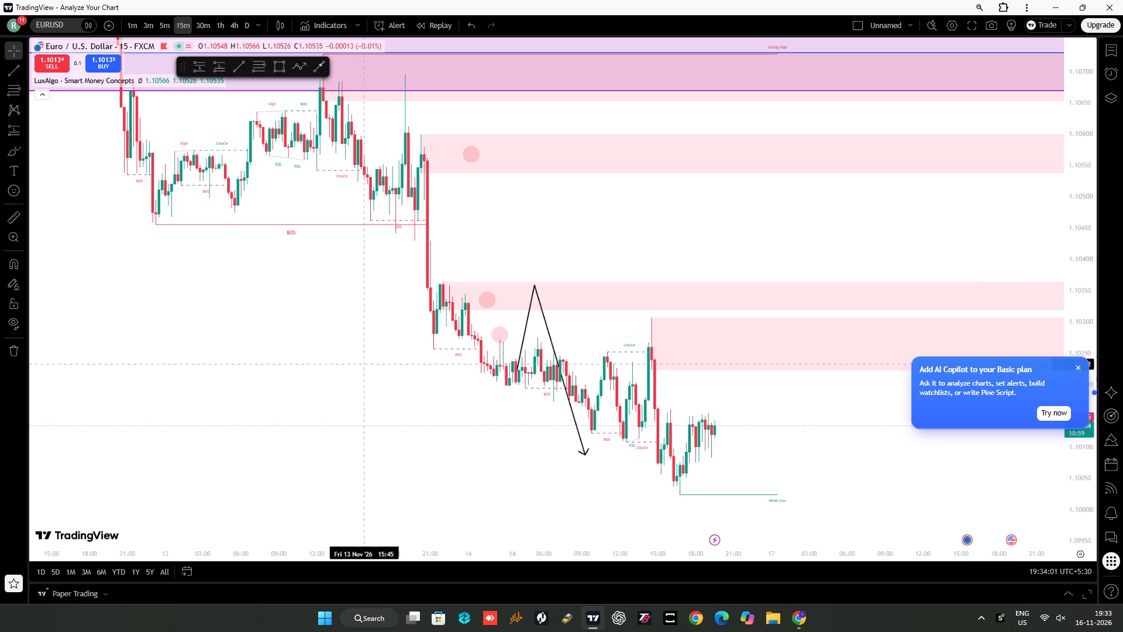
{"action": "left_click_drag", "start_coordinate": [496, 242], "coordinate": [488, 287]}
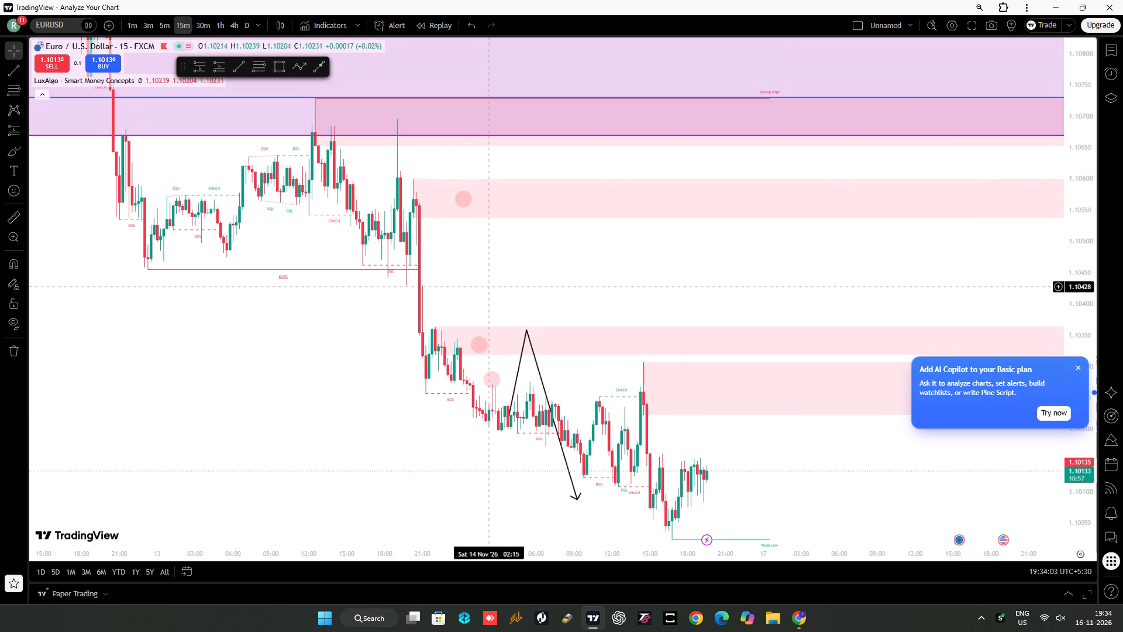
{"action": "left_click_drag", "start_coordinate": [488, 287], "coordinate": [481, 270]}
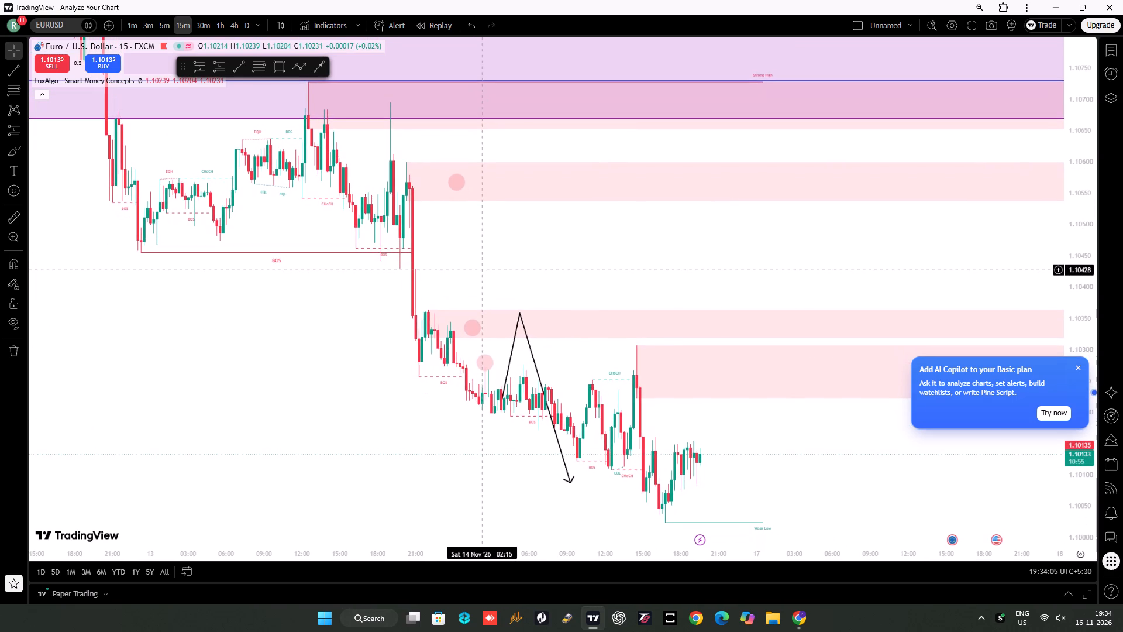
{"action": "left_click_drag", "start_coordinate": [481, 270], "coordinate": [478, 195]}
{"action": "left_click_drag", "start_coordinate": [478, 195], "coordinate": [525, 245]}
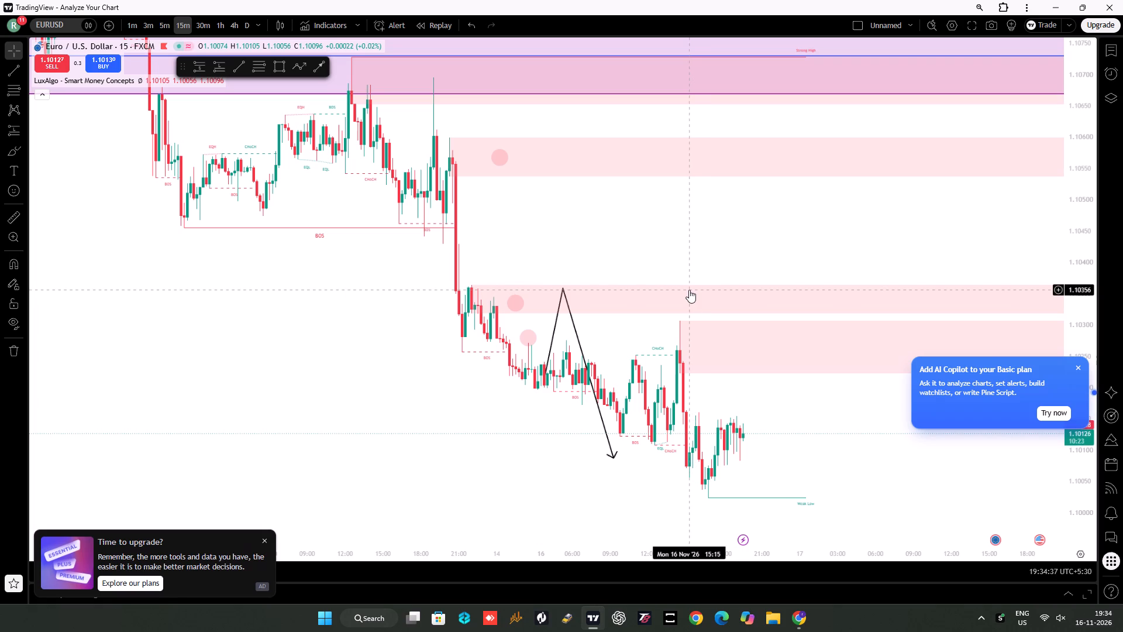
{"action": "left_click_drag", "start_coordinate": [675, 266], "coordinate": [636, 167]}
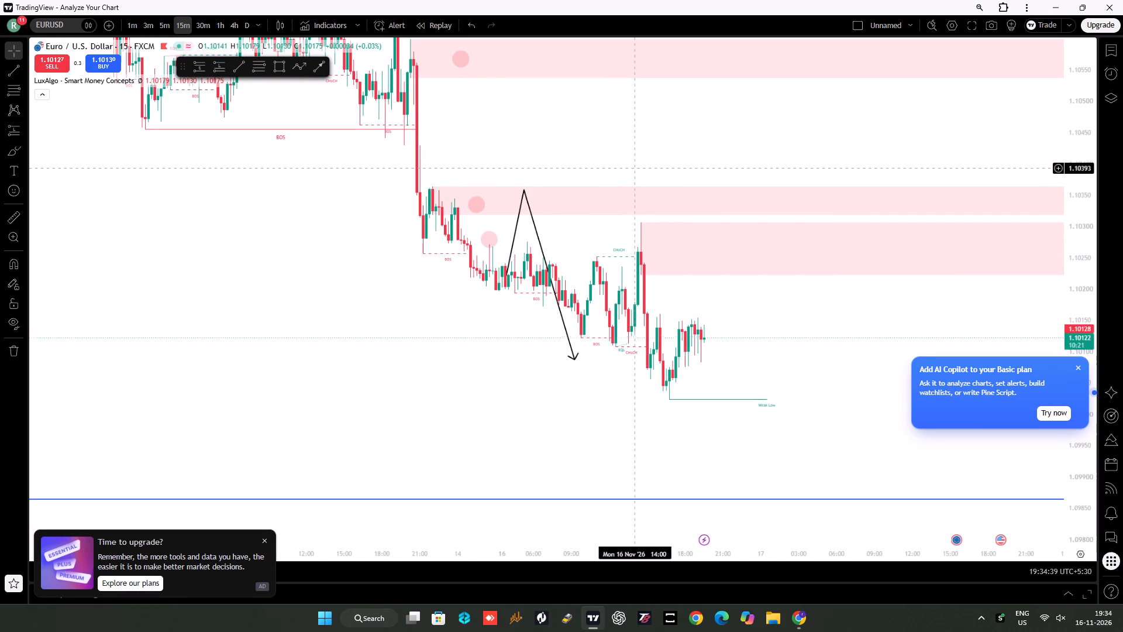
Check EURUSD on the 5-minute timeframe and return to the 15-minute chart to review the zones around the sell-off.
{"action": "left_click", "coordinate": [163, 30]}
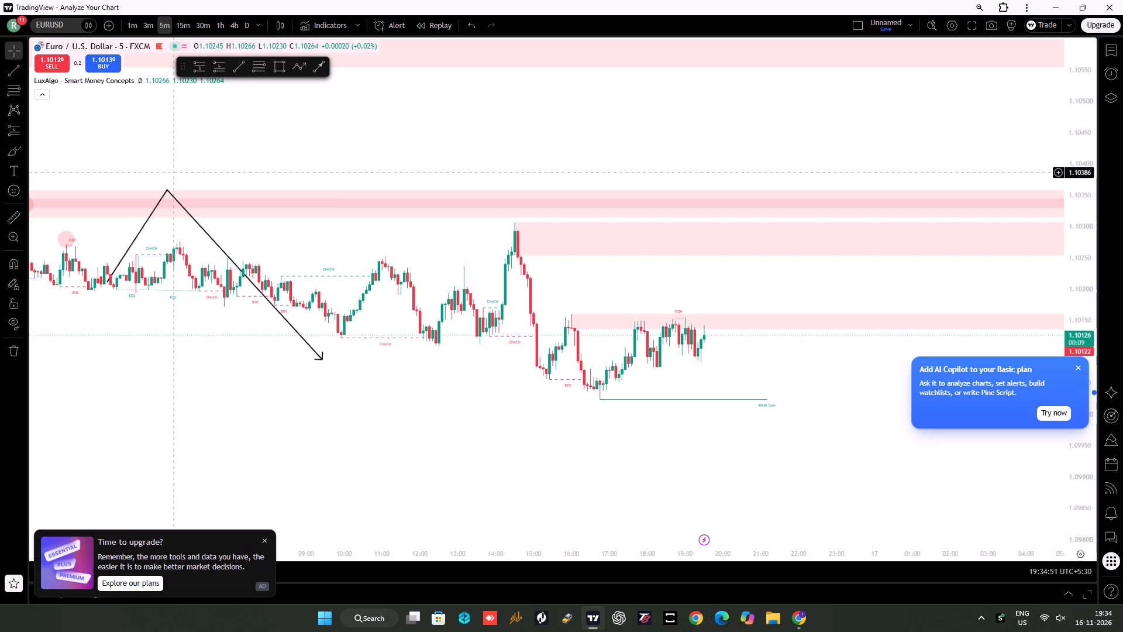
{"action": "left_click", "coordinate": [181, 26]}
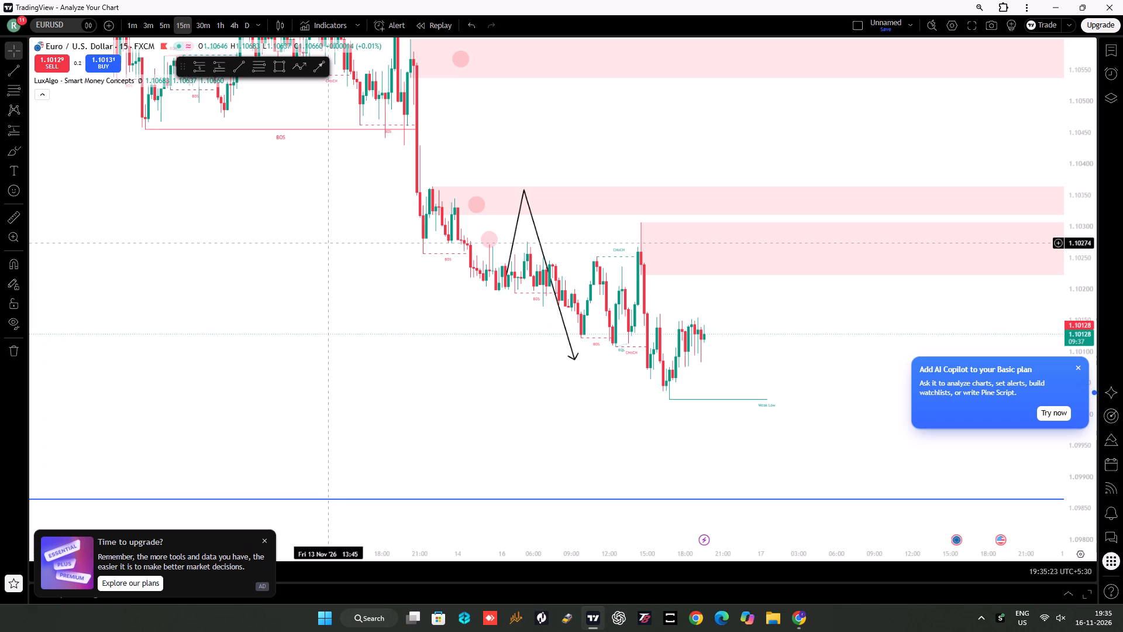
{"action": "left_click_drag", "start_coordinate": [321, 245], "coordinate": [367, 365]}
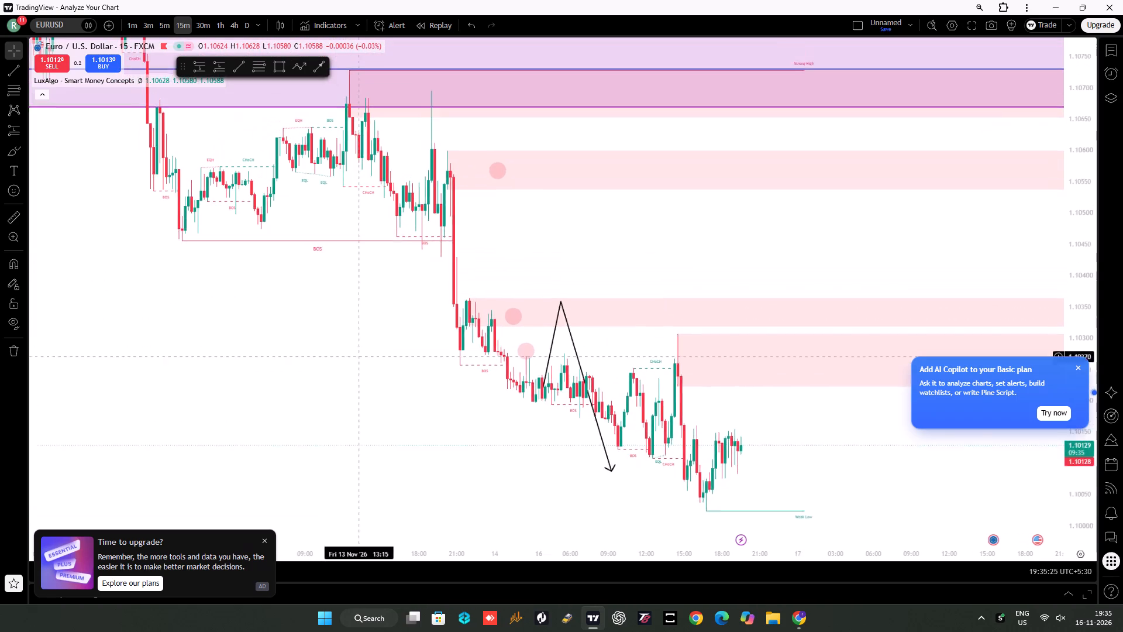
{"action": "left_click_drag", "start_coordinate": [367, 365], "coordinate": [387, 370]}
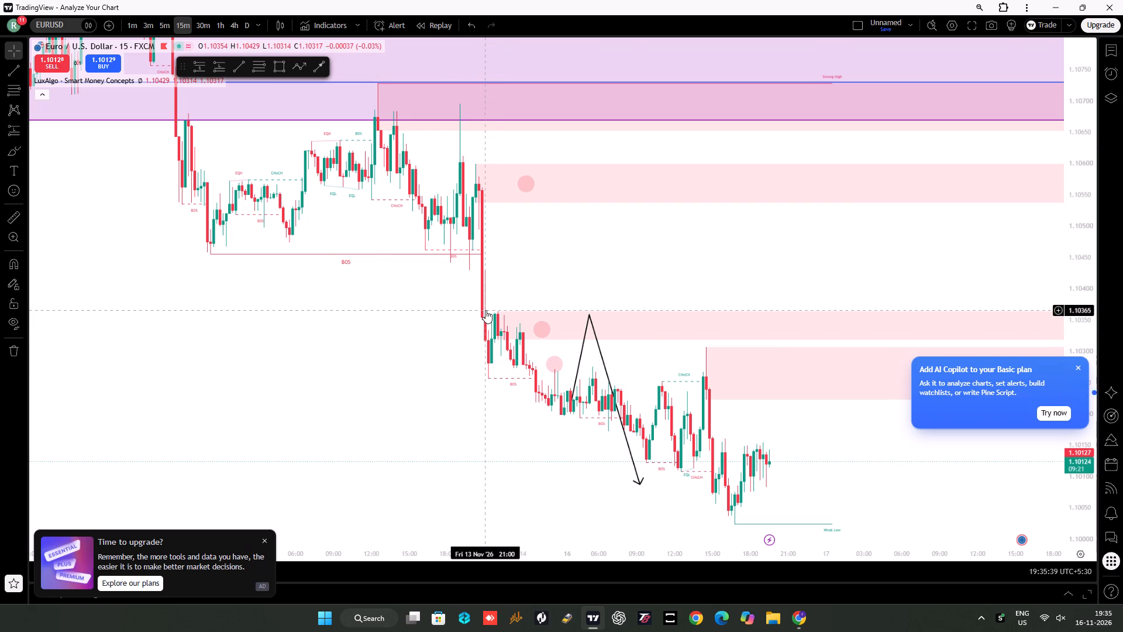
{"action": "left_click_drag", "start_coordinate": [385, 335], "coordinate": [404, 272]}
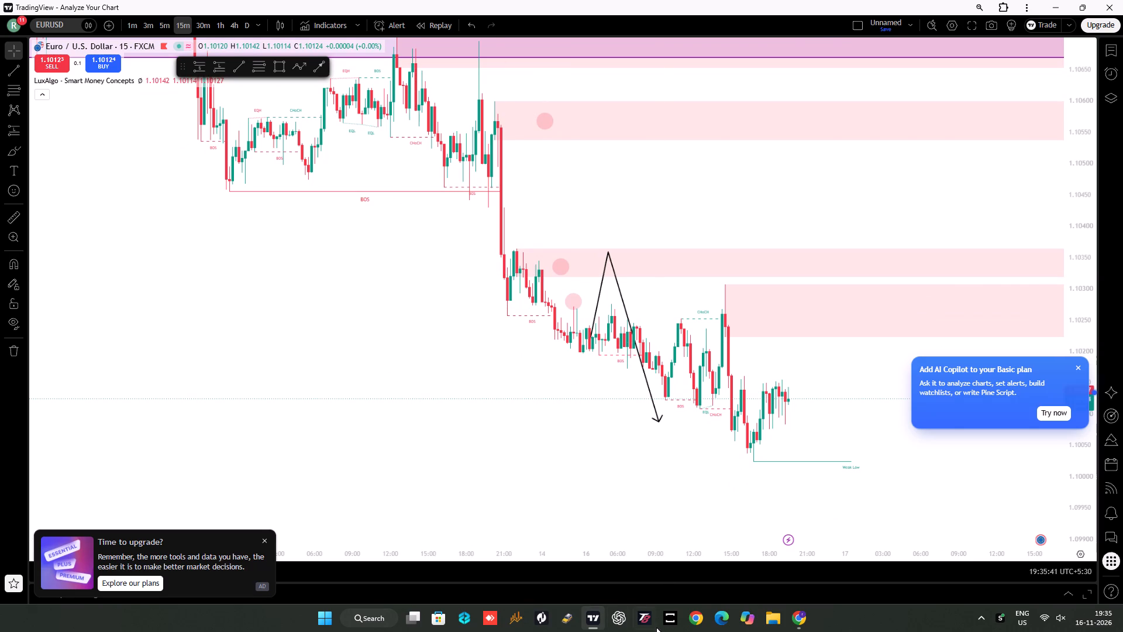
Switch to BacktestingMax and set up a new session with the Normal backtesting type and the EURUSD pair.
{"action": "left_click", "coordinate": [518, 620]}
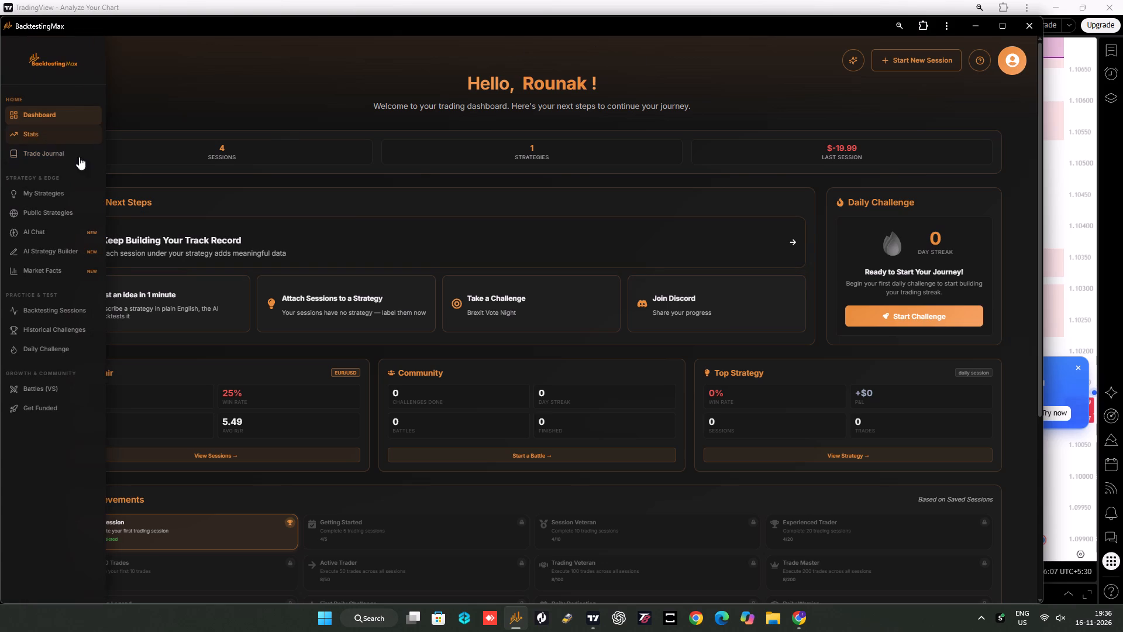
{"action": "left_click", "coordinate": [902, 66]}
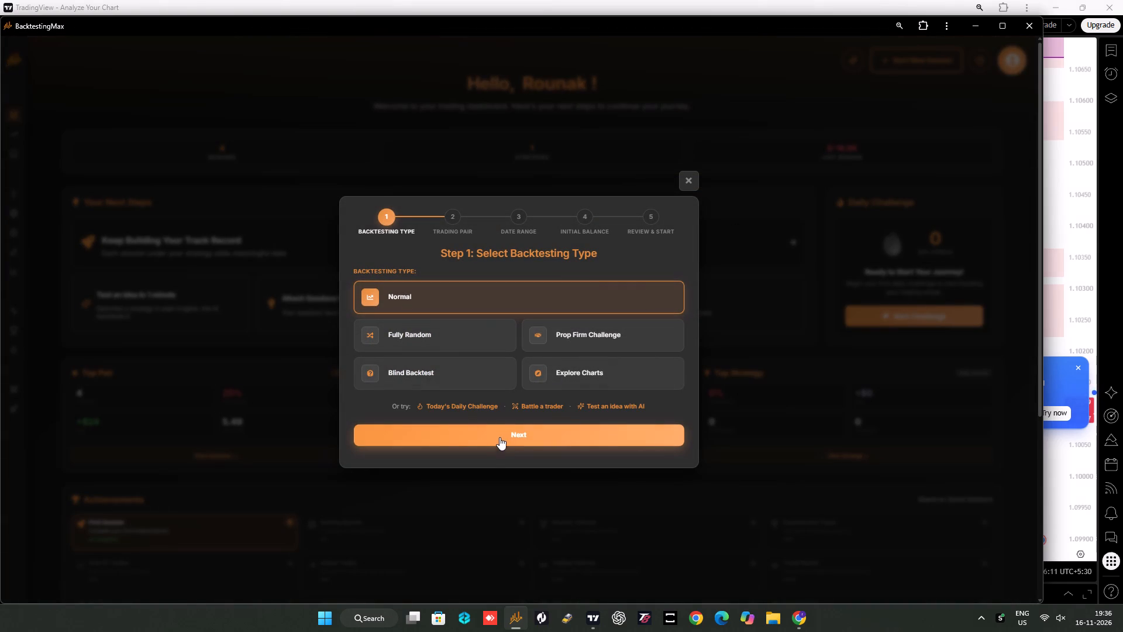
{"action": "left_click", "coordinate": [501, 439]}
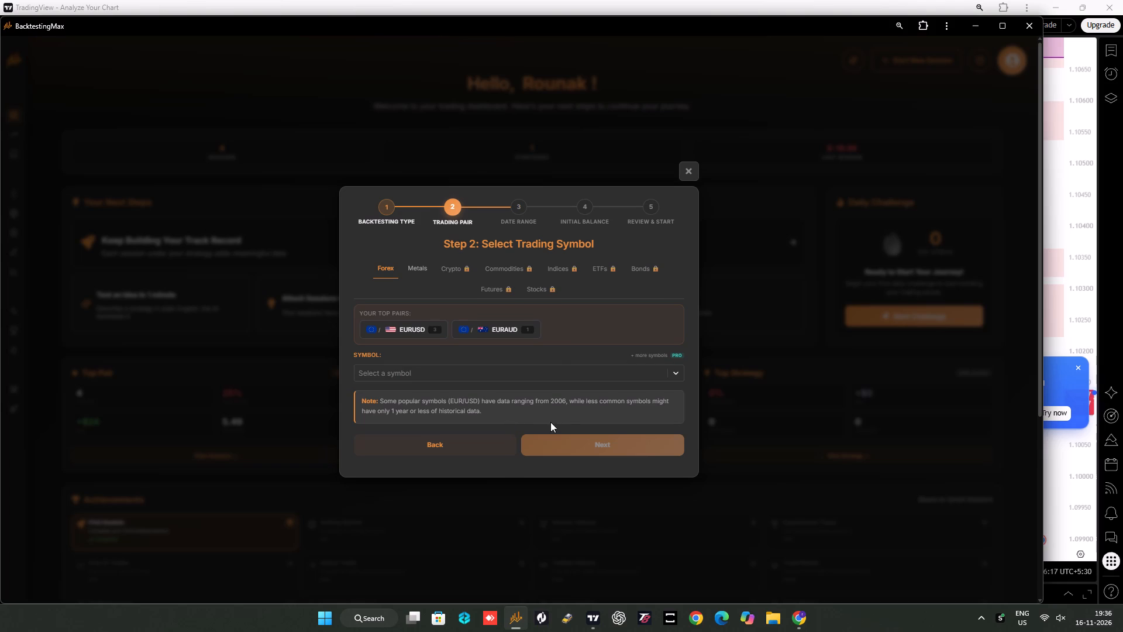
{"action": "left_click", "coordinate": [421, 333]}
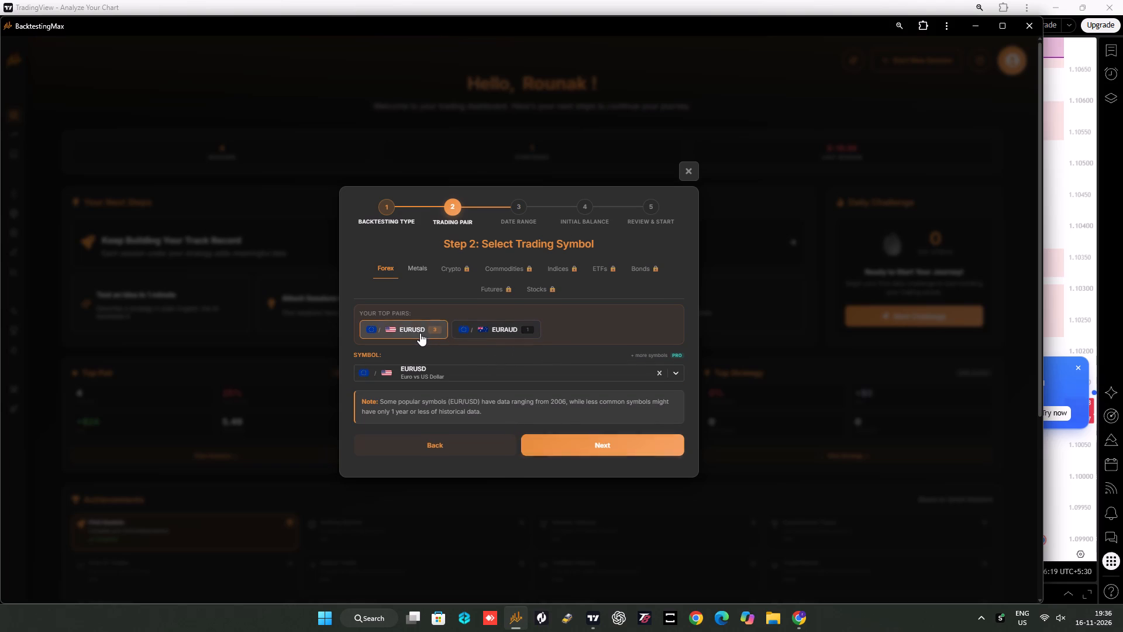
{"action": "left_click", "coordinate": [613, 445]}
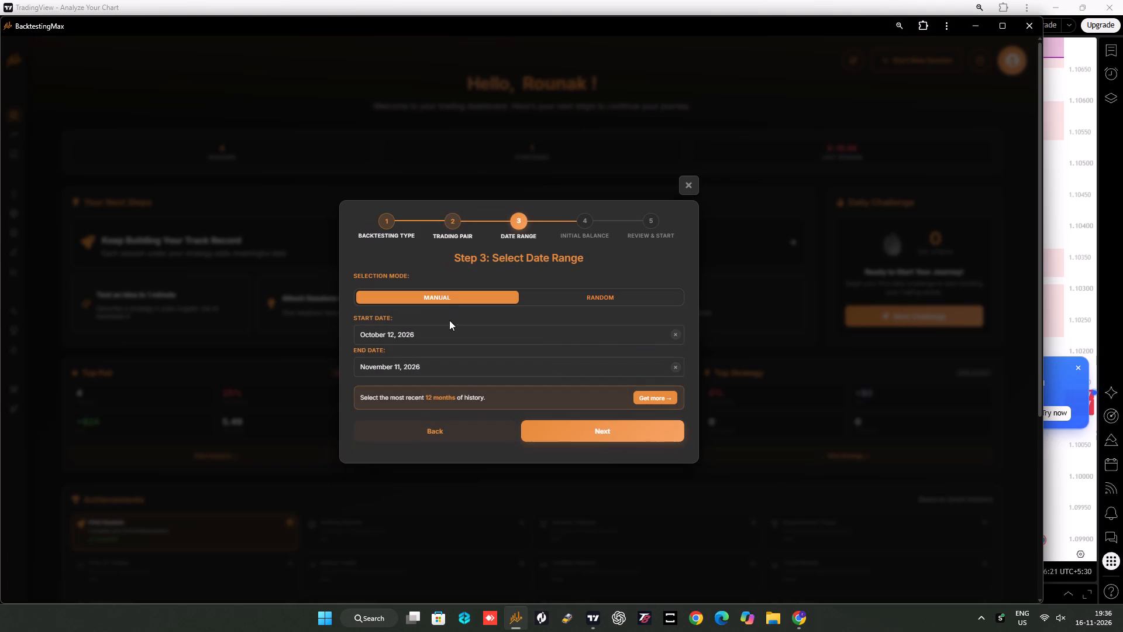
Set the session's start date to November 19, 2025, keeping November 11, 2026 as the end date.
{"action": "left_click", "coordinate": [677, 335]}
{"action": "left_click", "coordinate": [423, 344]}
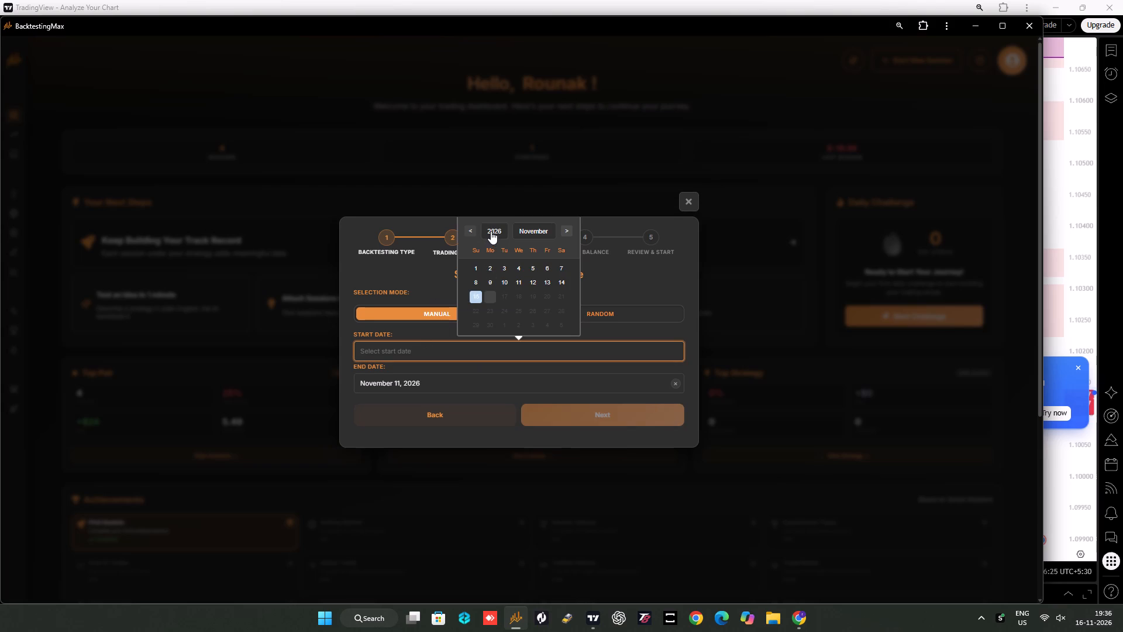
{"action": "left_click", "coordinate": [493, 230]}
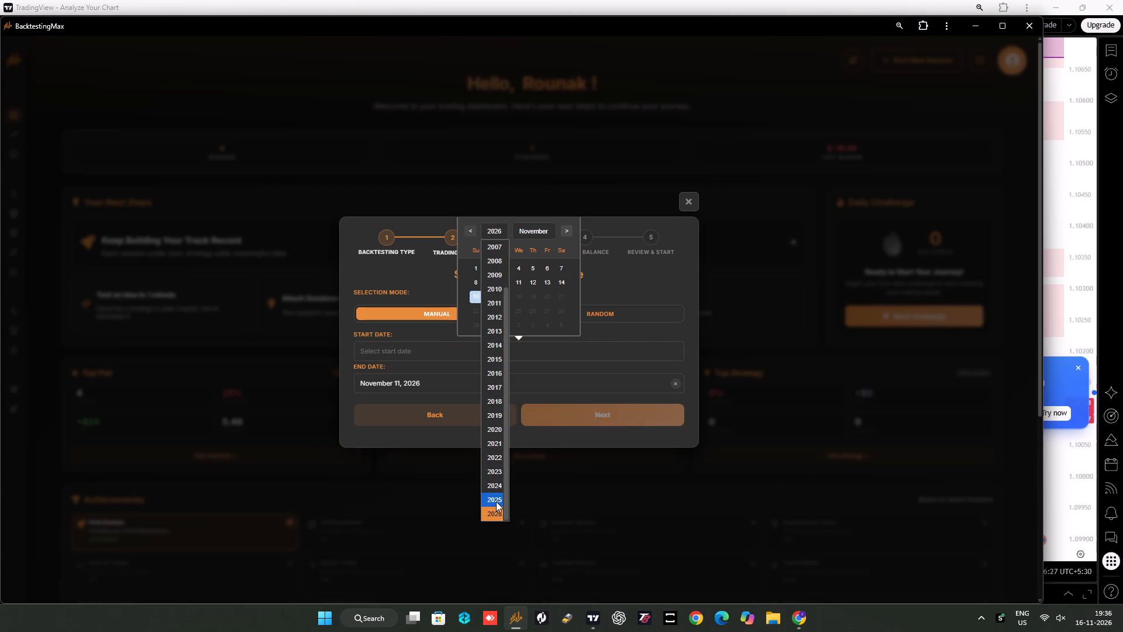
{"action": "left_click", "coordinate": [496, 502]}
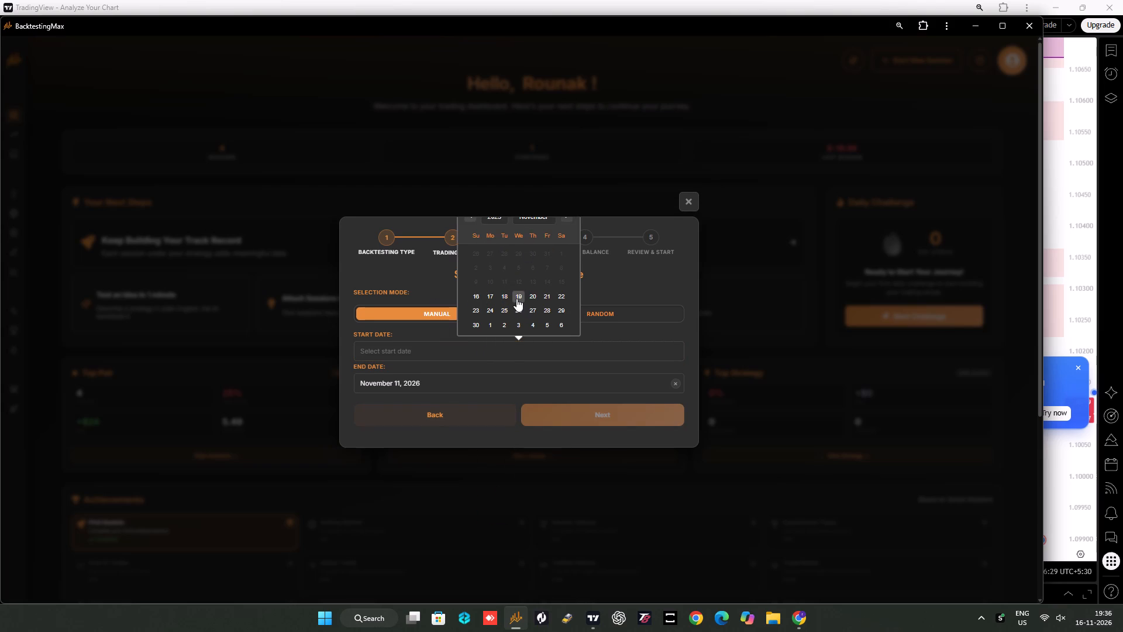
{"action": "left_click", "coordinate": [516, 300]}
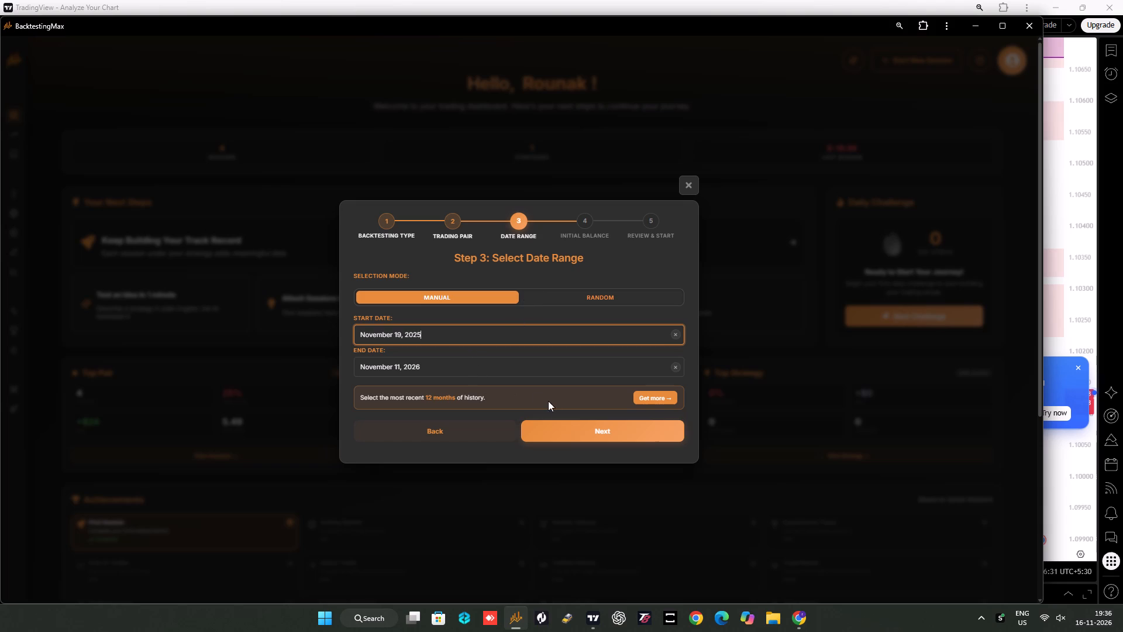
{"action": "left_click", "coordinate": [576, 432]}
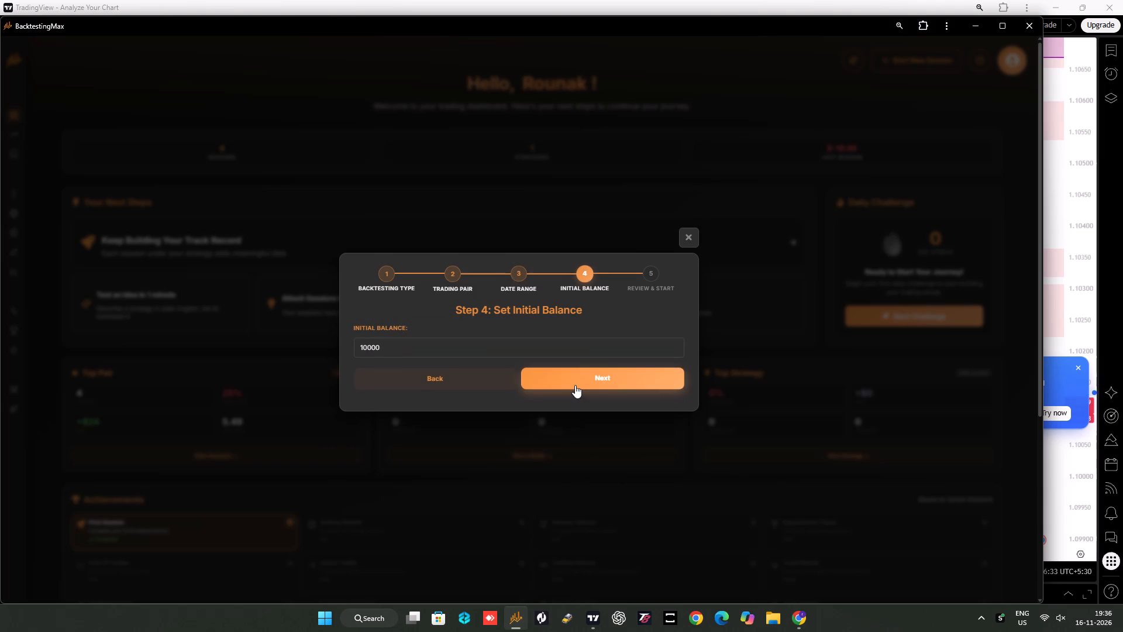
Accept the initial balance of 10000 and start the backtesting session with no title or strategy.
{"action": "left_click", "coordinate": [575, 384]}
{"action": "left_click", "coordinate": [607, 426]}
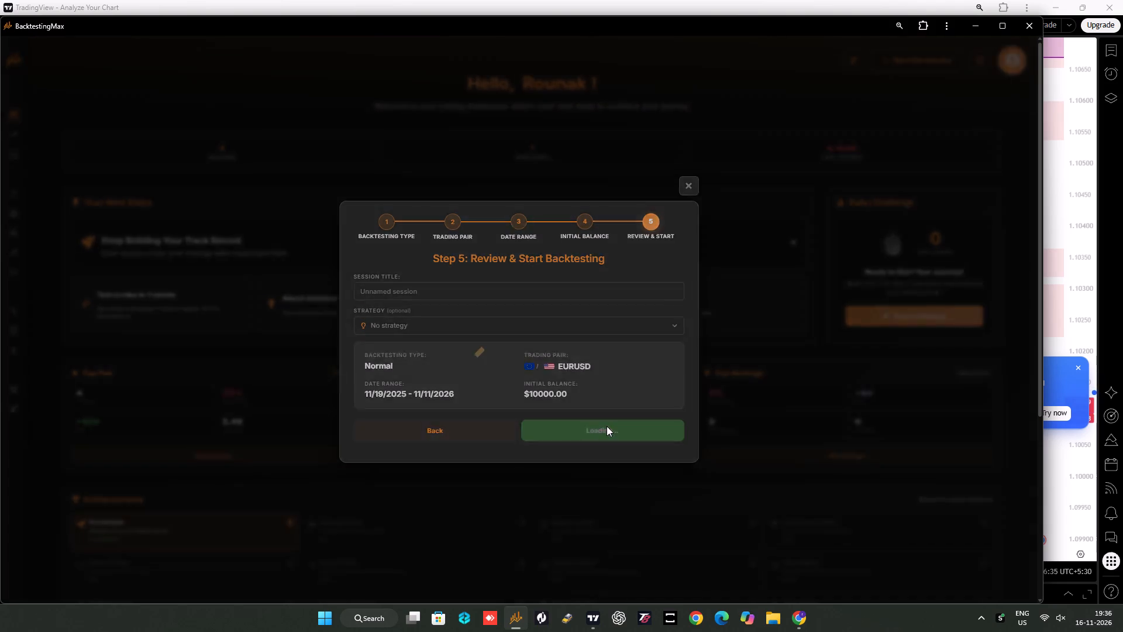
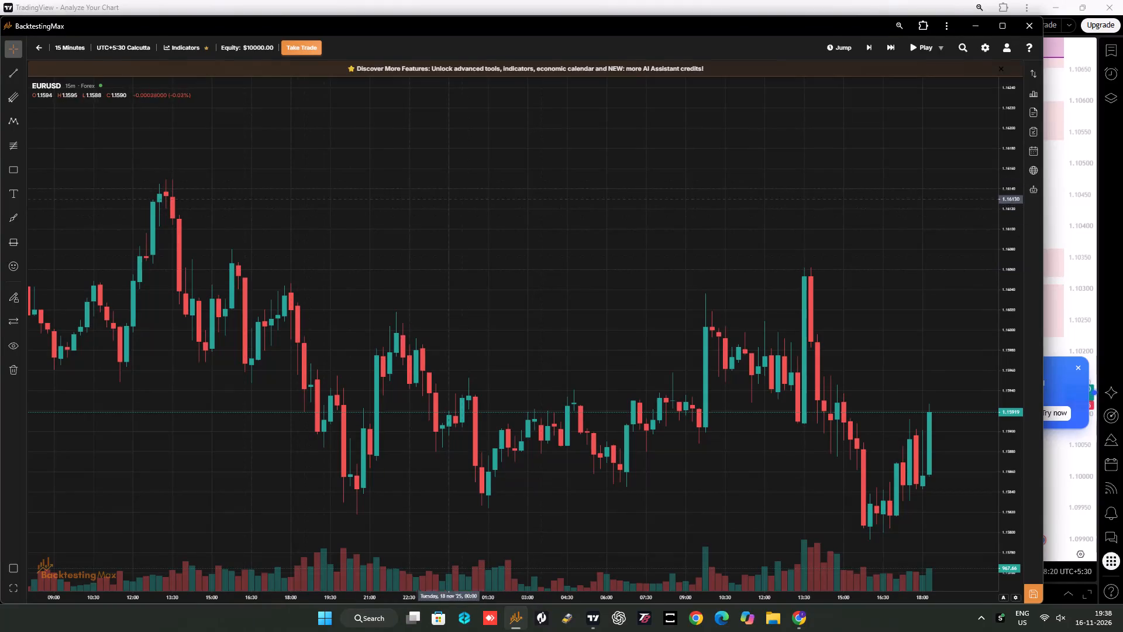
Set the backtesting chart's background colour to white and apply the settings.
{"action": "left_click", "coordinate": [981, 52]}
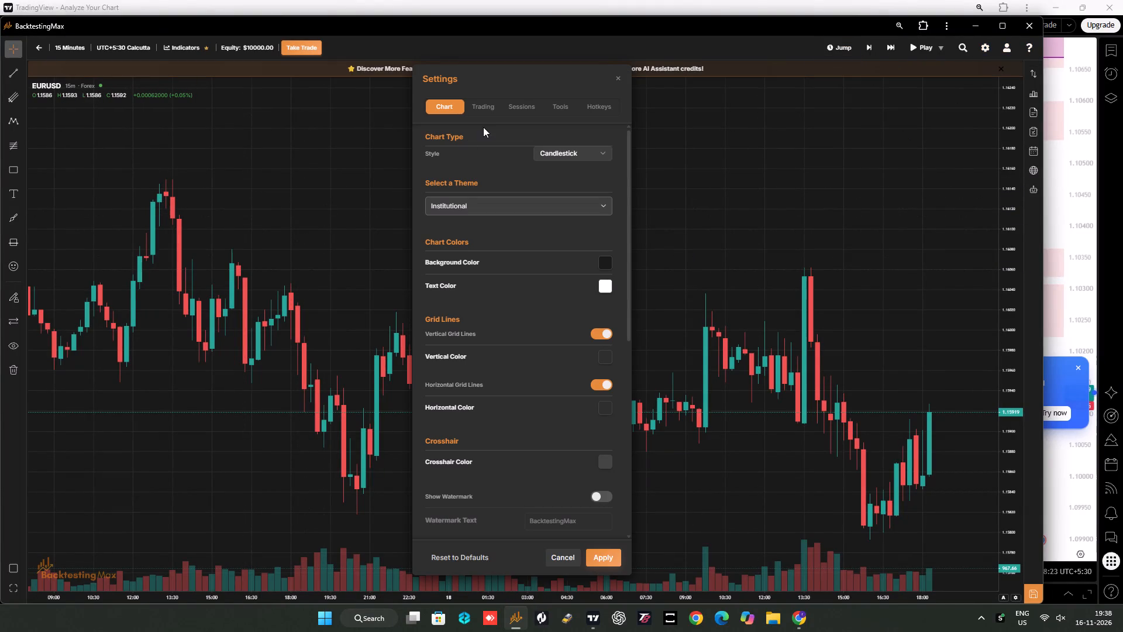
{"action": "left_click", "coordinate": [609, 265]}
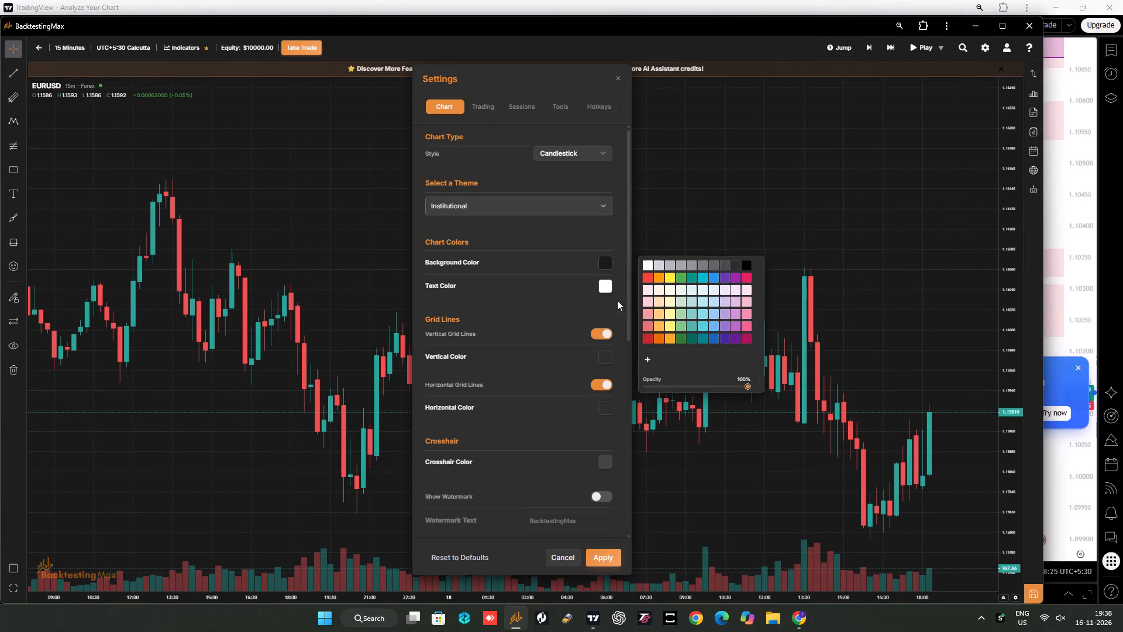
{"action": "left_click", "coordinate": [649, 267]}
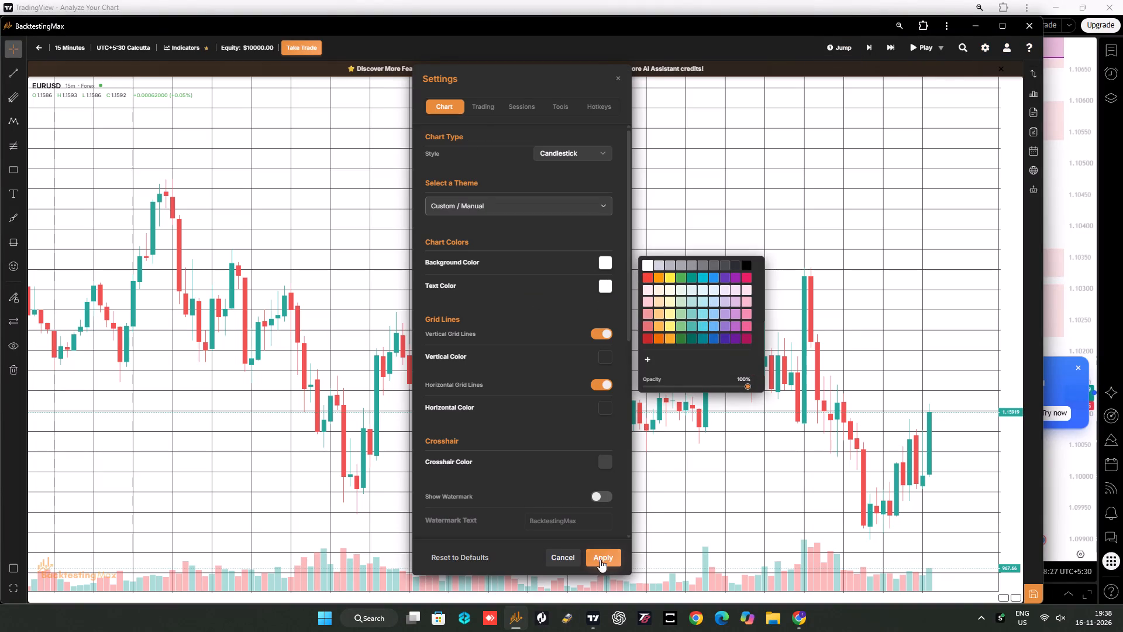
{"action": "left_click", "coordinate": [600, 559]}
Set the chart's text colour to black and apply the settings.
{"action": "left_click_drag", "start_coordinate": [633, 346], "coordinate": [634, 258]}
{"action": "scroll", "coordinate": [620, 260], "scroll_direction": "down", "scroll_amount": 3}
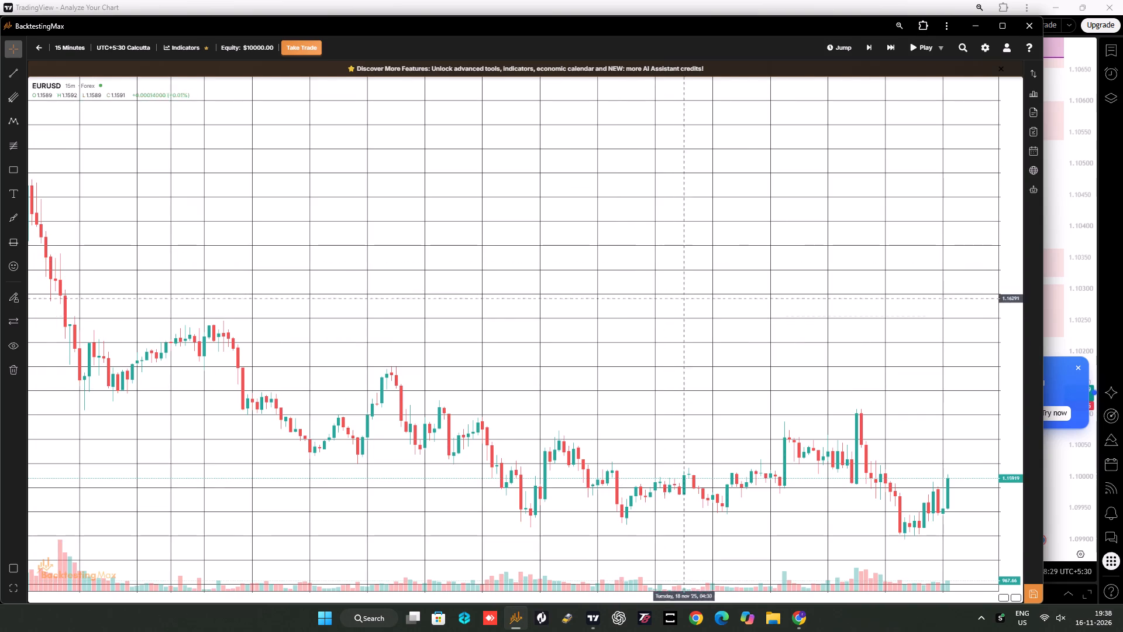
{"action": "left_click_drag", "start_coordinate": [1005, 384], "coordinate": [1017, 337]}
{"action": "left_click_drag", "start_coordinate": [759, 322], "coordinate": [759, 224]}
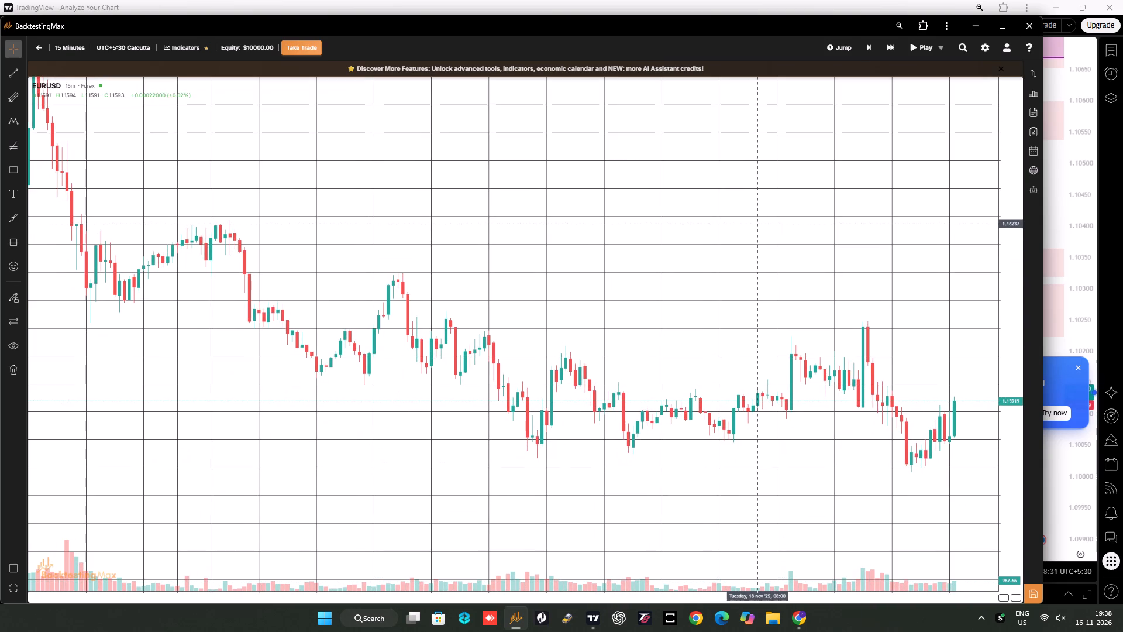
{"action": "left_click_drag", "start_coordinate": [759, 224], "coordinate": [771, 218]}
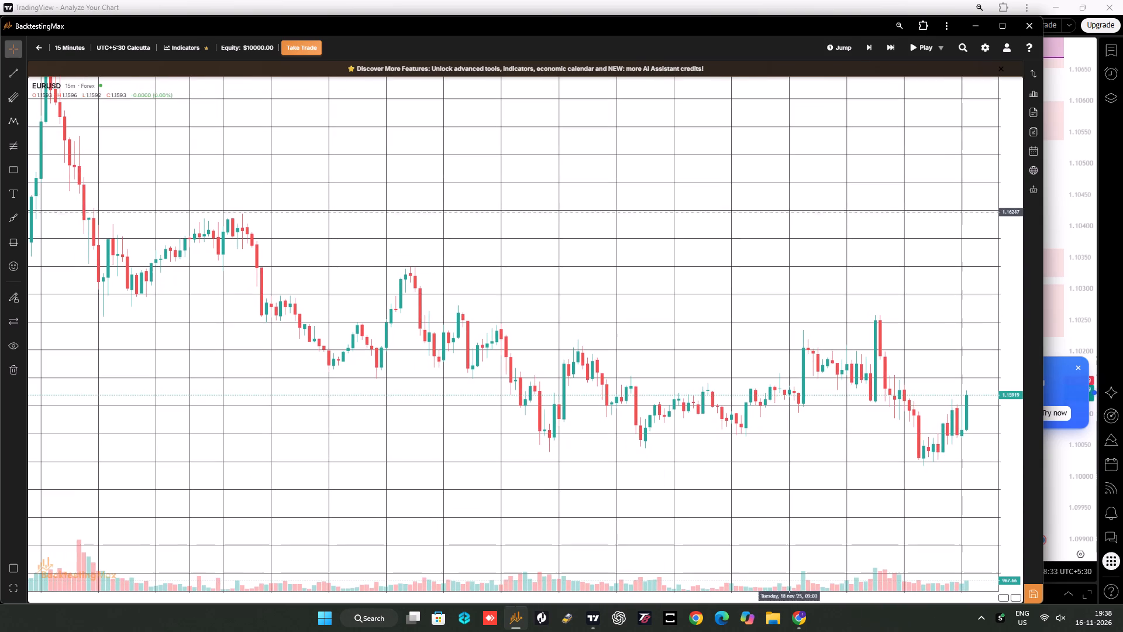
{"action": "left_click", "coordinate": [988, 49]}
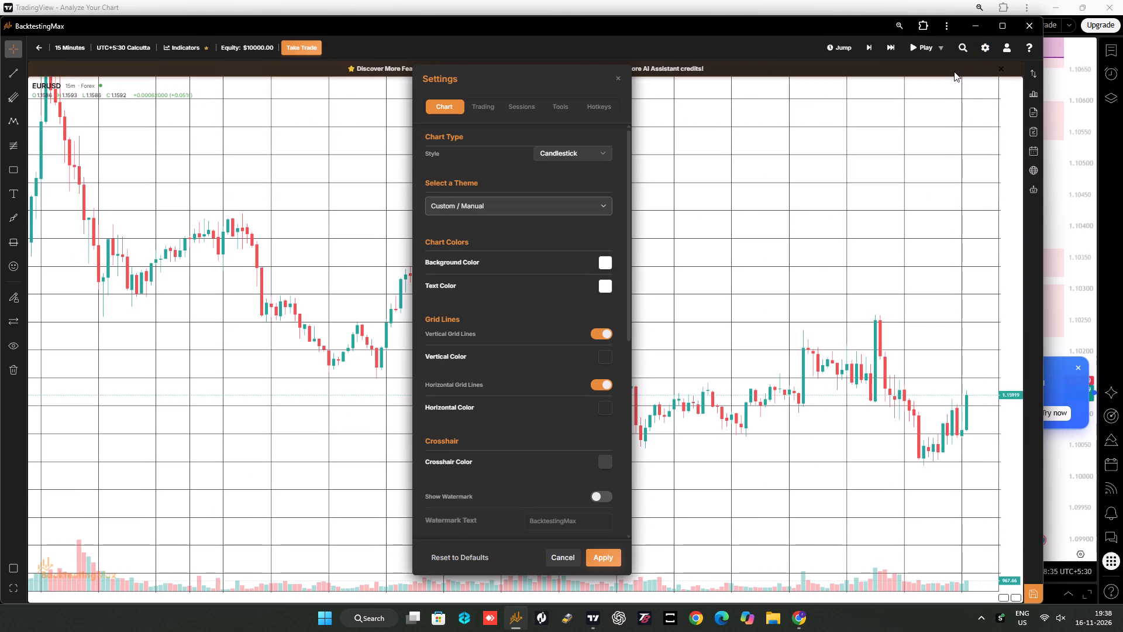
{"action": "left_click", "coordinate": [602, 289]}
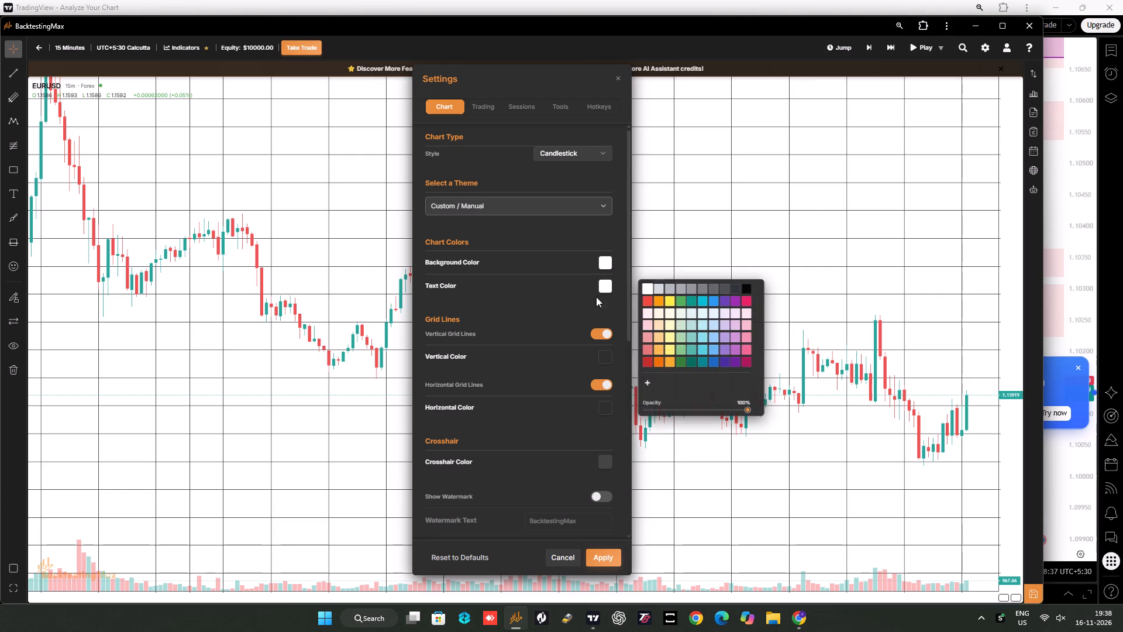
{"action": "left_click", "coordinate": [744, 292]}
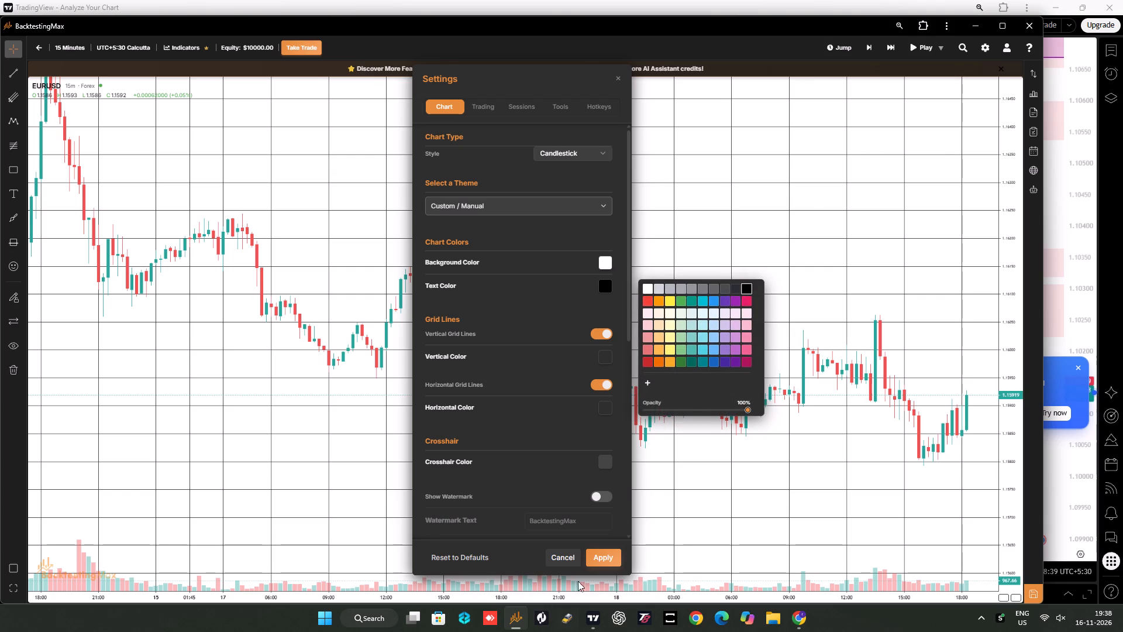
{"action": "left_click", "coordinate": [600, 552]}
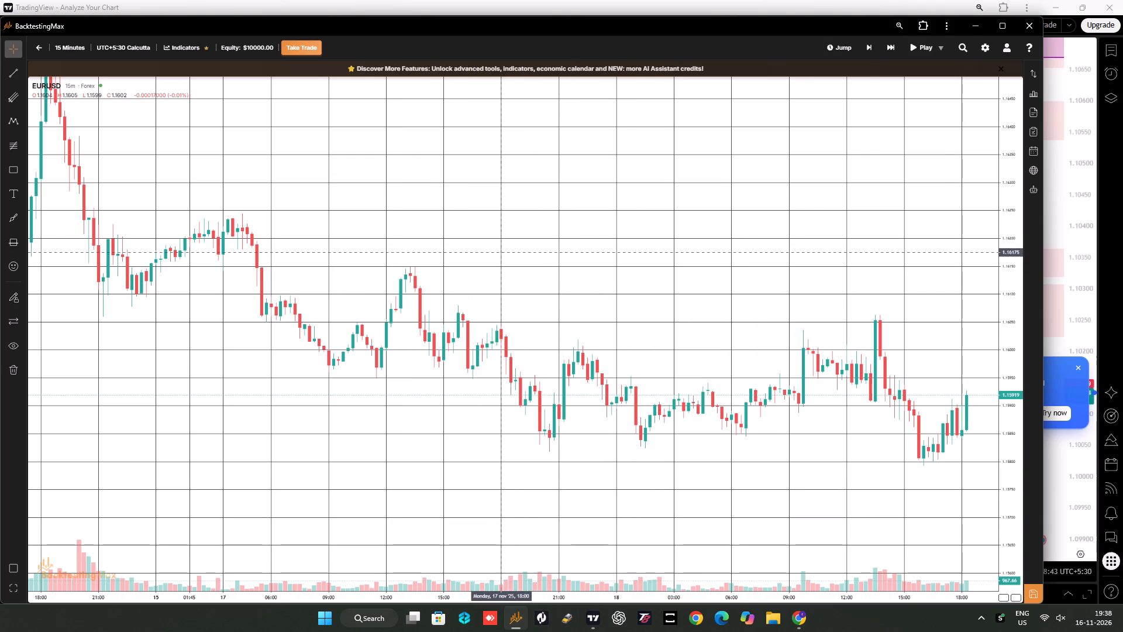
Examine the 15-minute EURUSD decline in the backtesting chart and compare it with the marked-up TradingView chart.
{"action": "left_click_drag", "start_coordinate": [458, 216], "coordinate": [410, 188]}
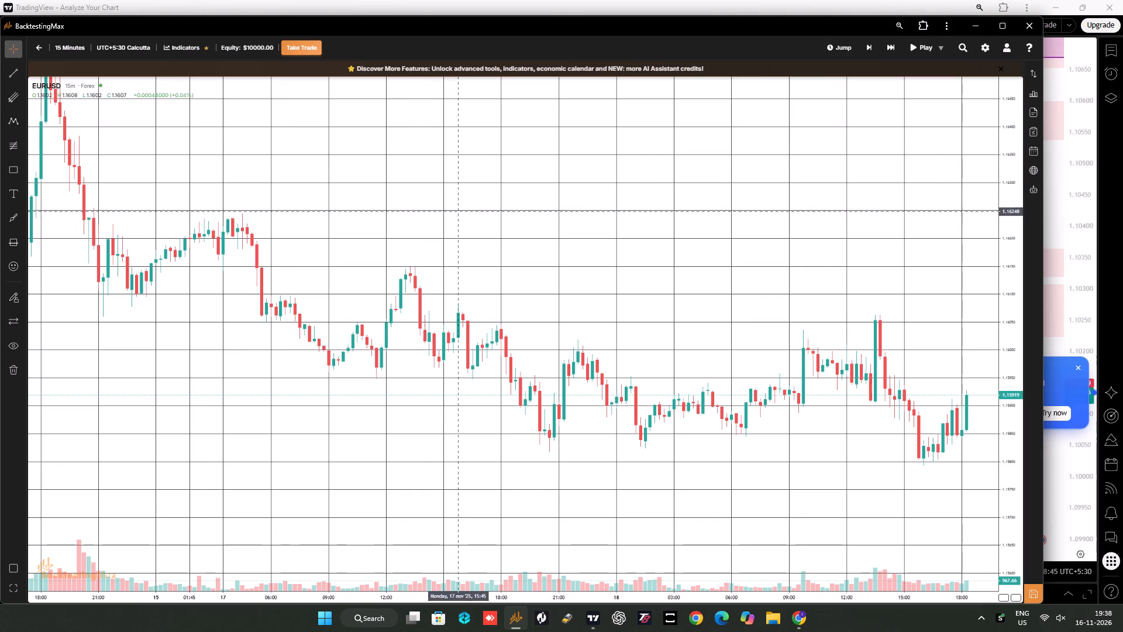
{"action": "left_click_drag", "start_coordinate": [410, 188], "coordinate": [284, 129]}
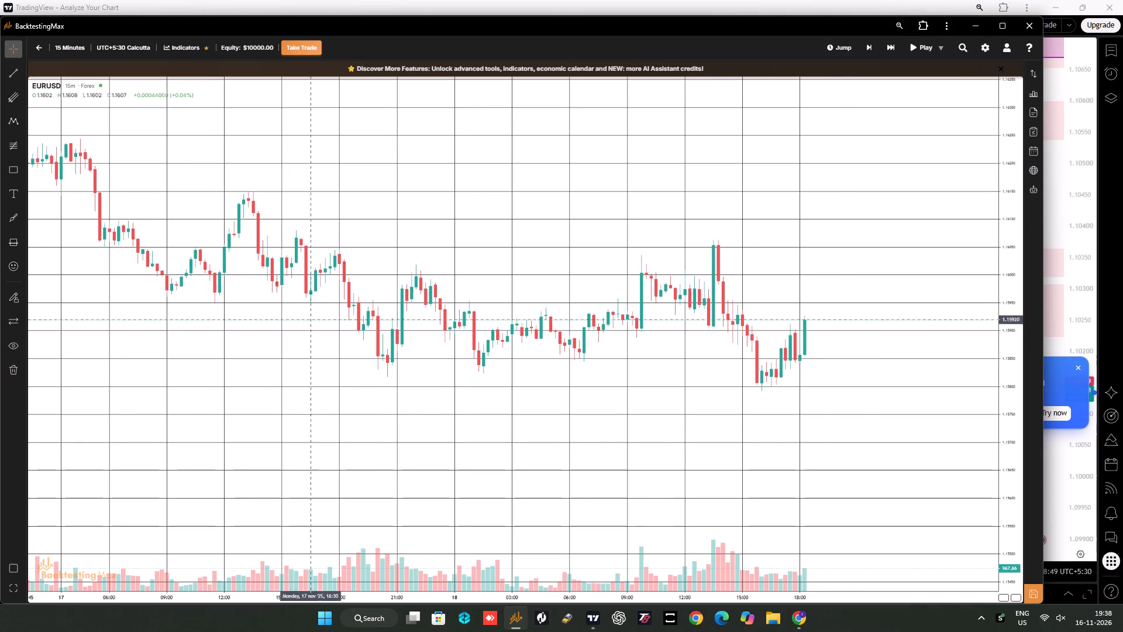
{"action": "scroll", "coordinate": [398, 335], "scroll_direction": "down", "scroll_amount": 4}
{"action": "left_click_drag", "start_coordinate": [615, 446], "coordinate": [611, 468]}
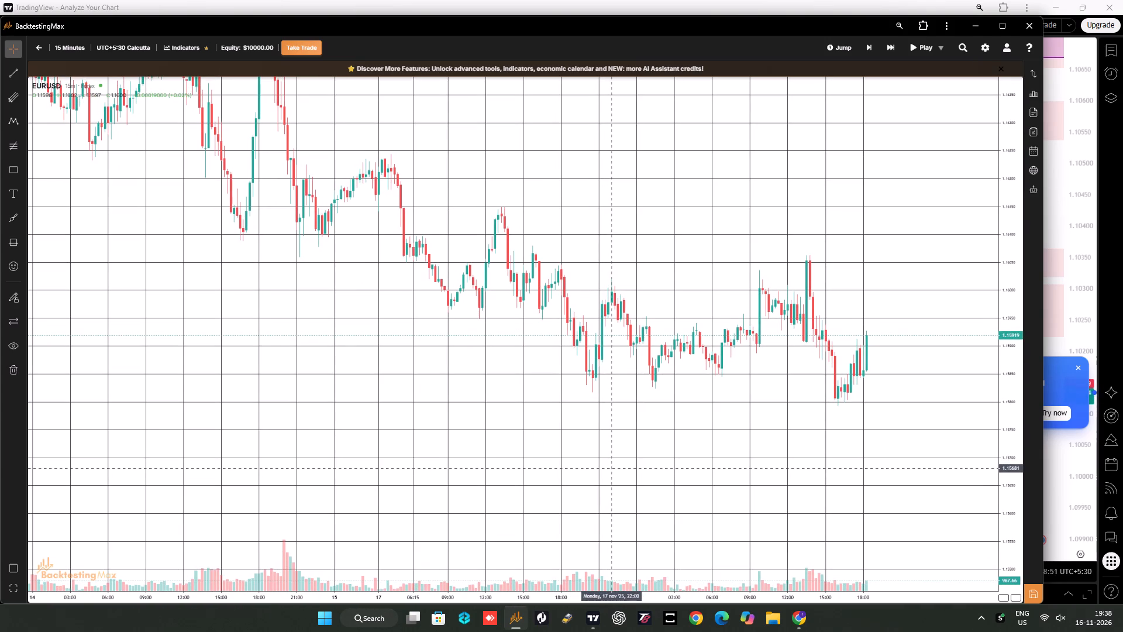
{"action": "left_click_drag", "start_coordinate": [611, 468], "coordinate": [583, 455]}
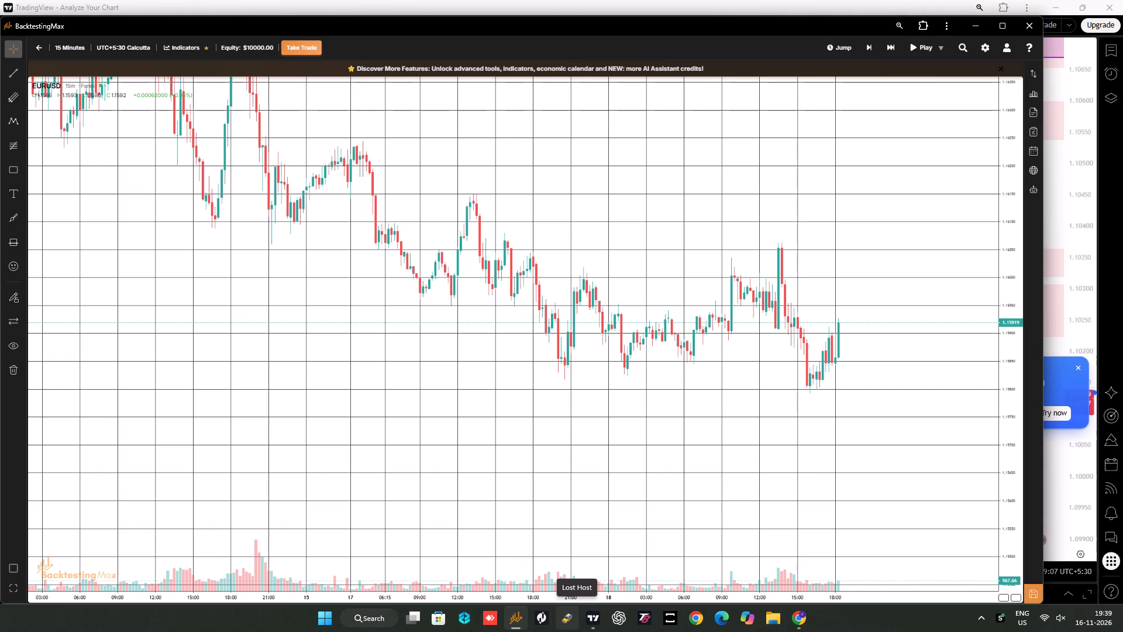
{"action": "left_click", "coordinate": [592, 623]}
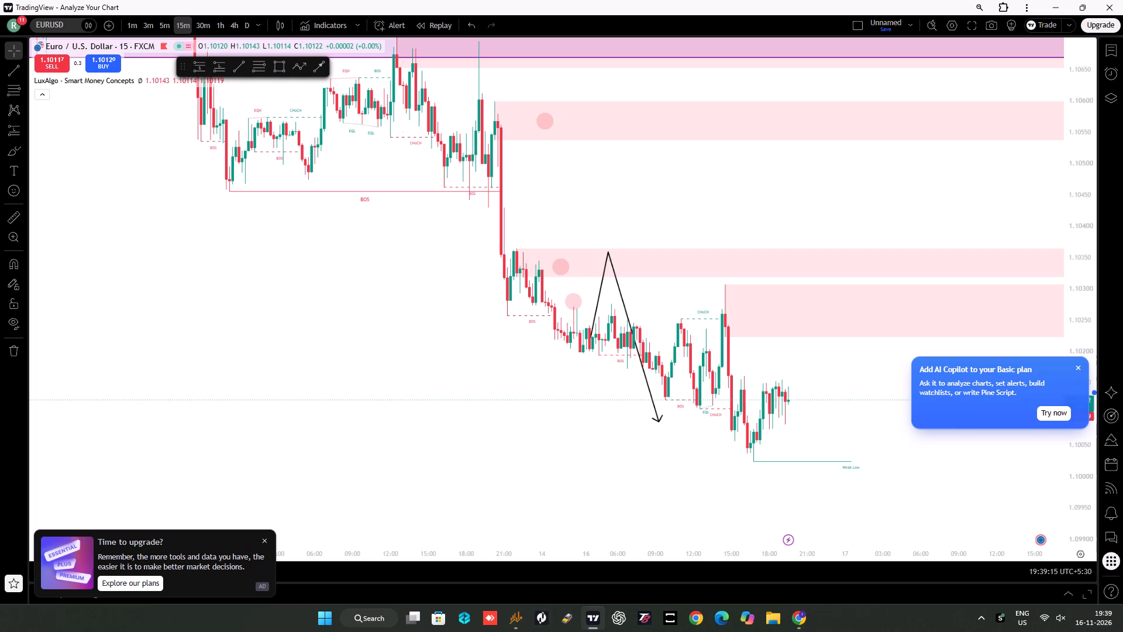
{"action": "left_click", "coordinate": [522, 619]}
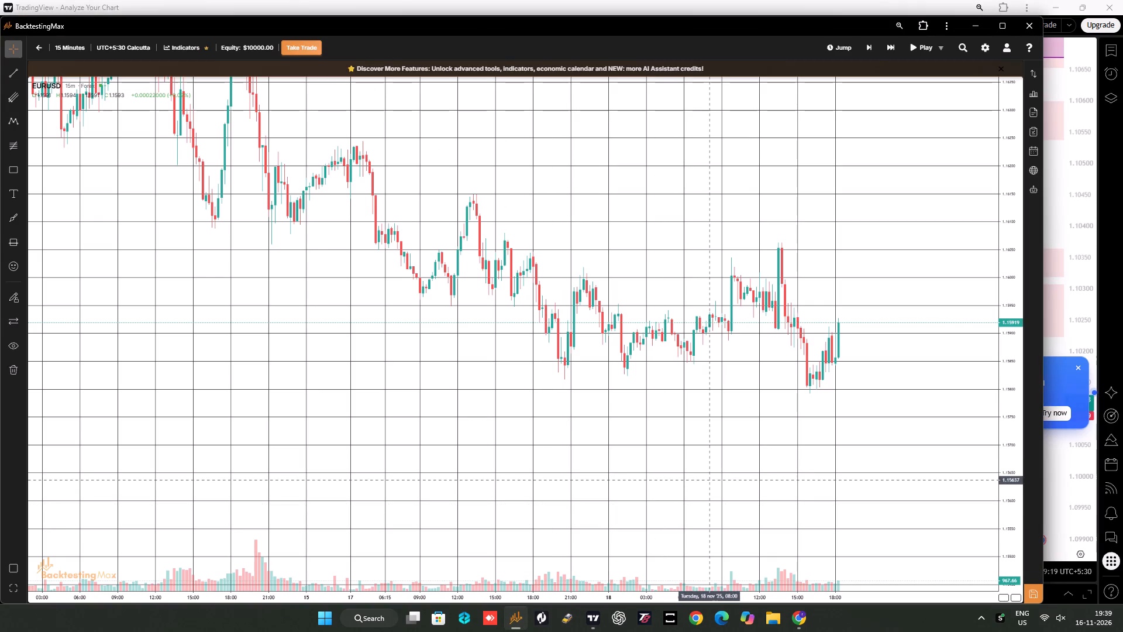
{"action": "left_click_drag", "start_coordinate": [708, 480], "coordinate": [647, 493]}
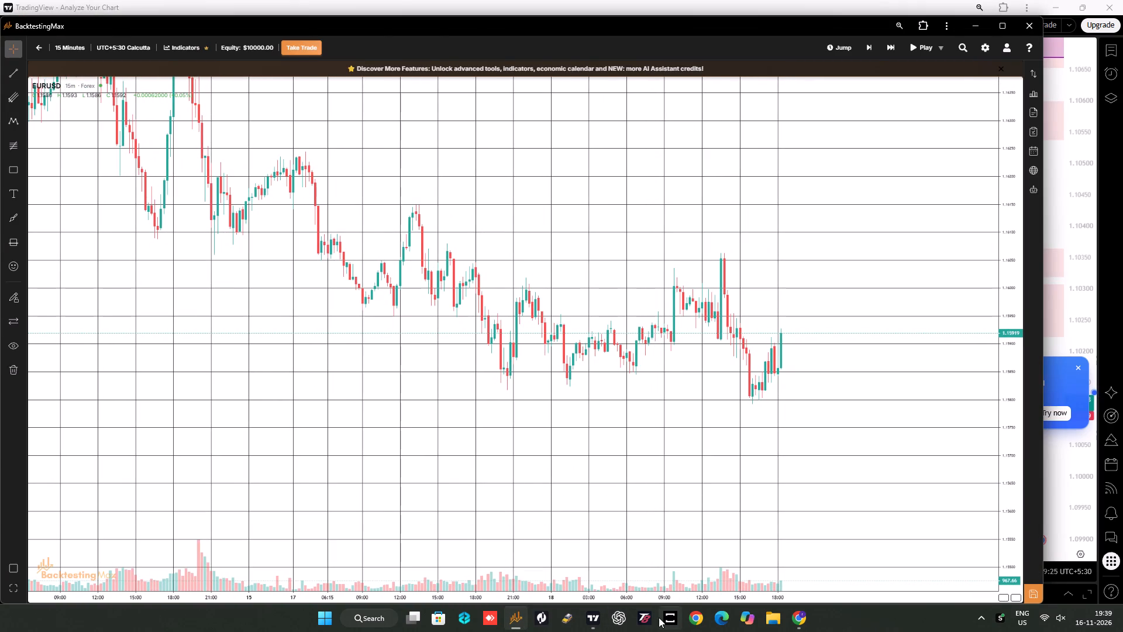
{"action": "left_click", "coordinate": [600, 620]}
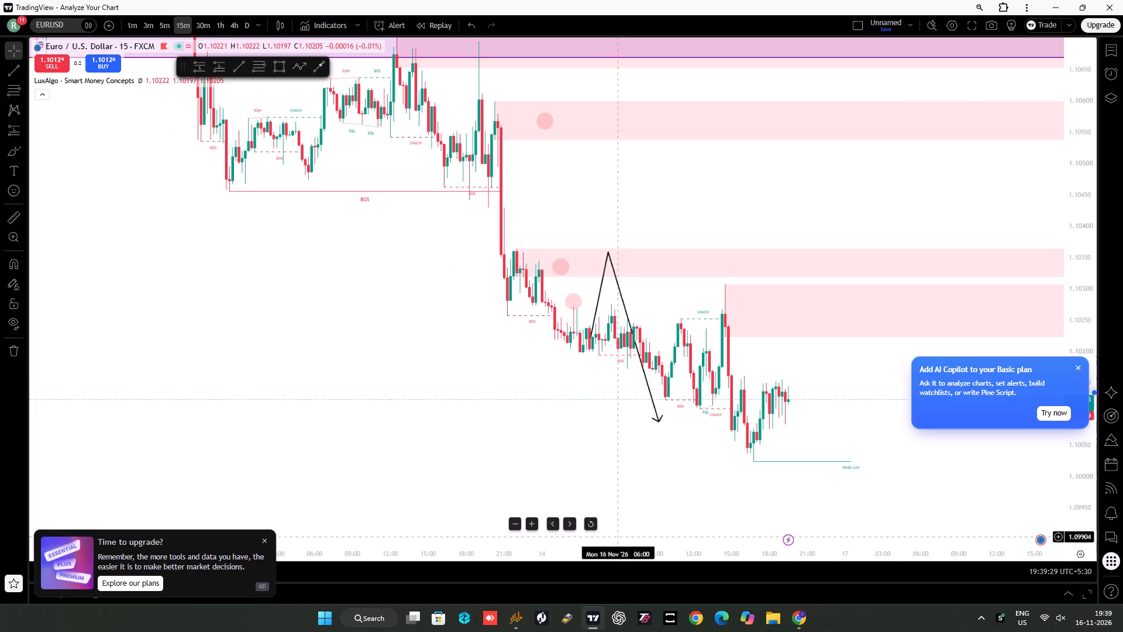
{"action": "left_click", "coordinate": [518, 628]}
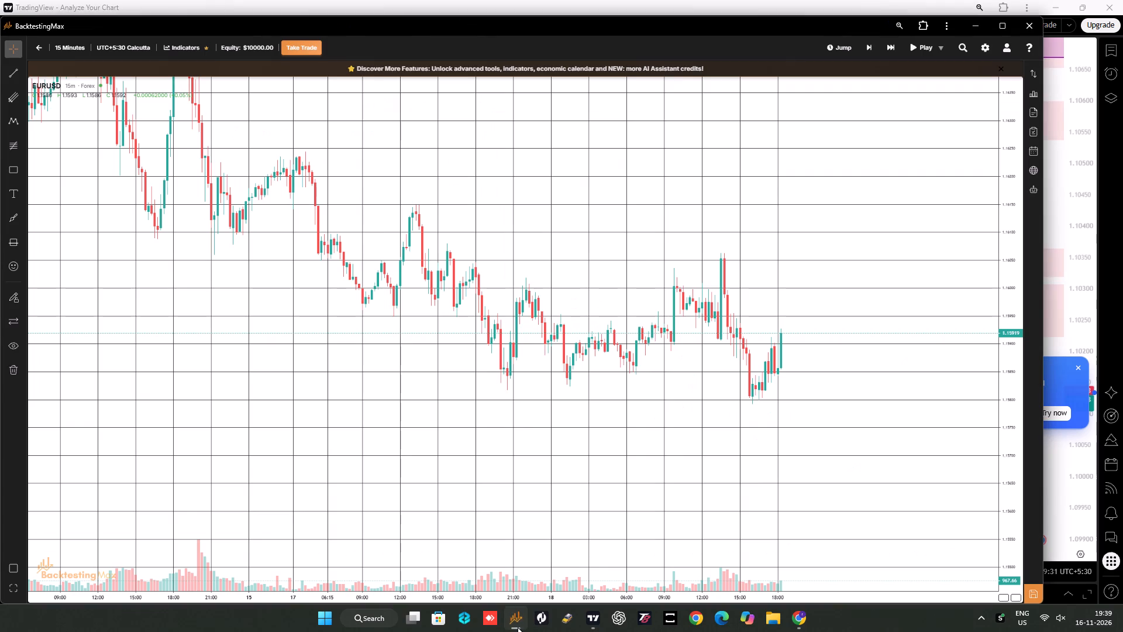
{"action": "left_click_drag", "start_coordinate": [594, 523], "coordinate": [566, 523]}
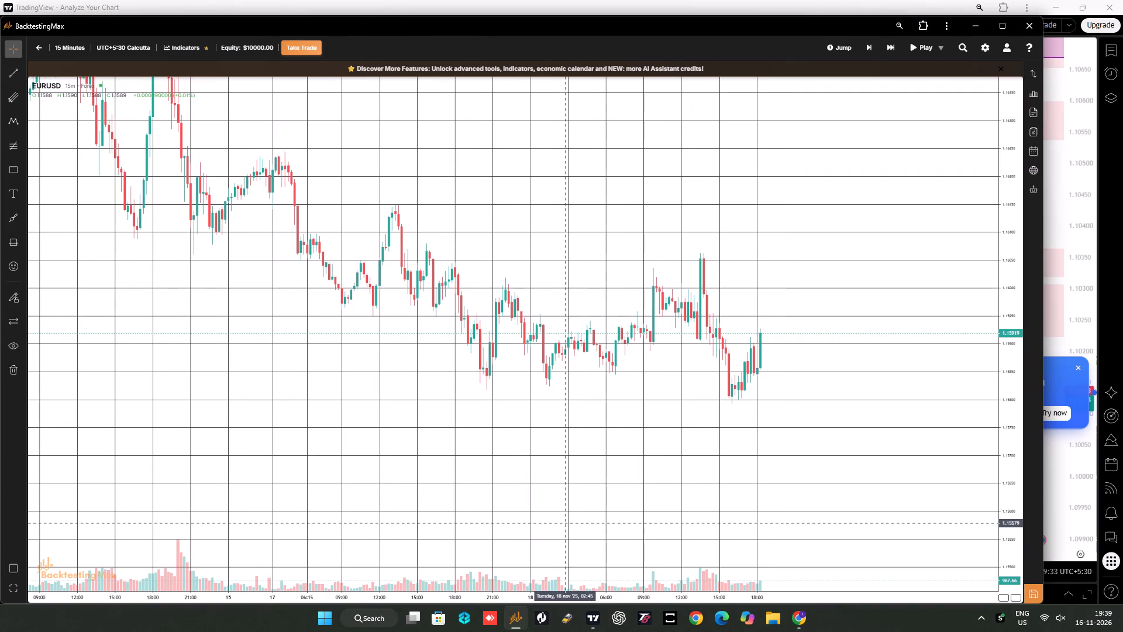
{"action": "left_click", "coordinate": [50, 84]}
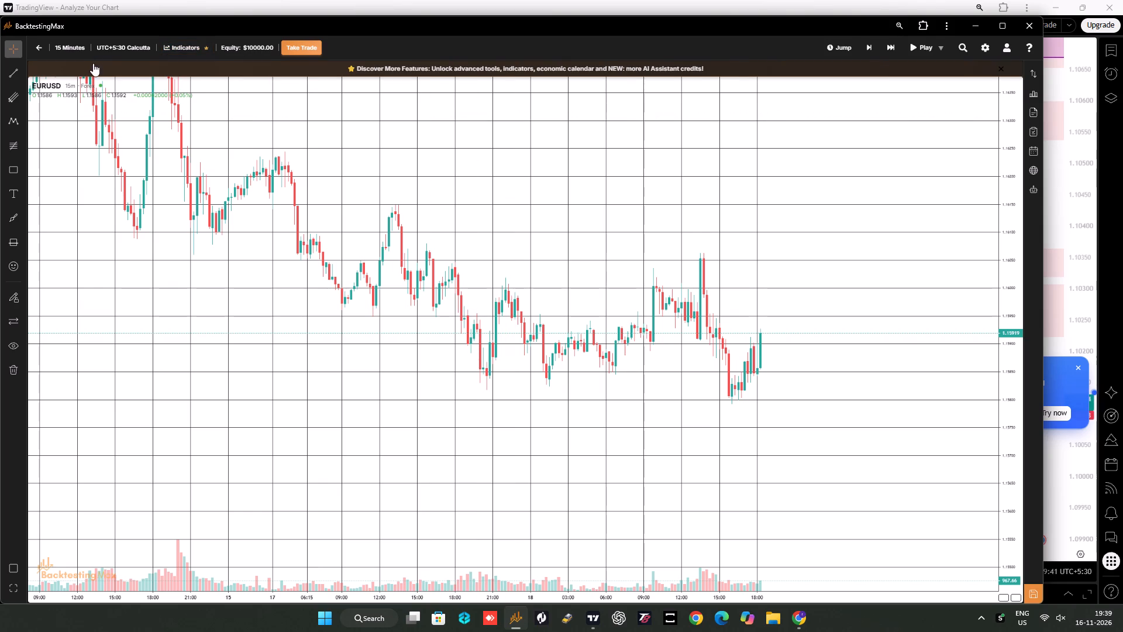
{"action": "left_click", "coordinate": [54, 88]}
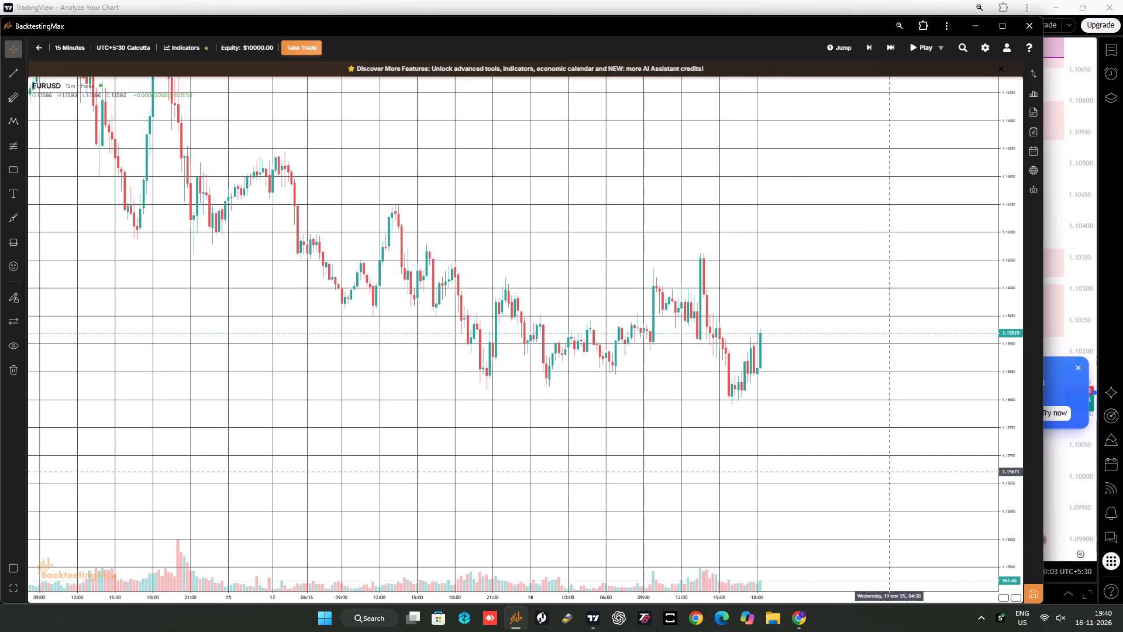
Switch the backtesting chart to the 1 Day timeframe and examine the daily EURUSD candles from late September to mid-November.
{"action": "left_click", "coordinate": [68, 39]}
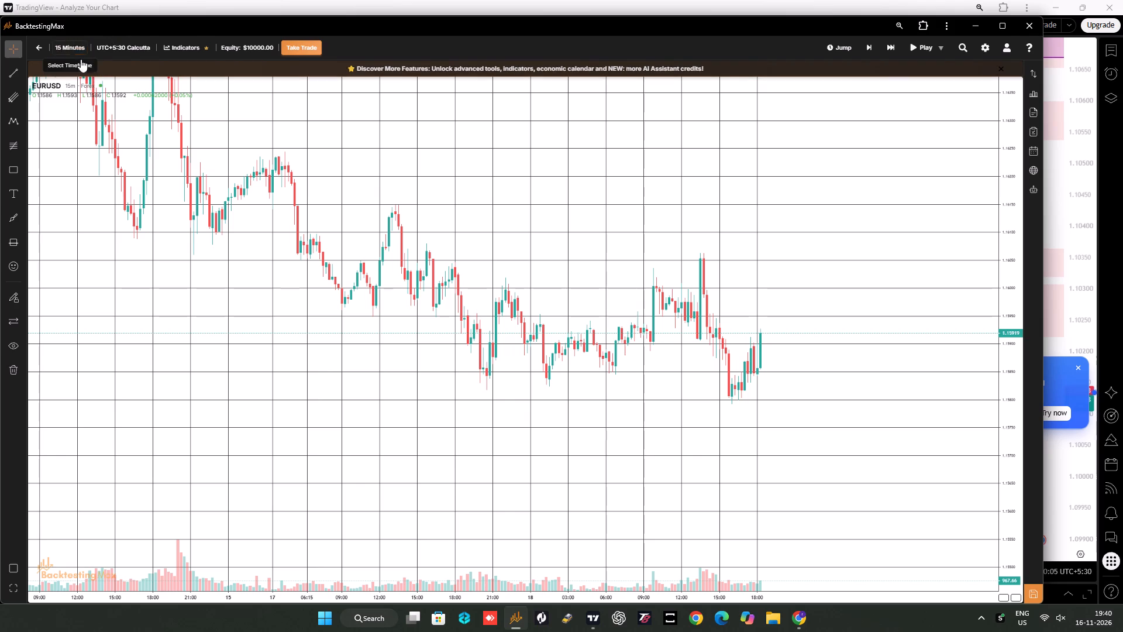
{"action": "left_click_drag", "start_coordinate": [77, 47], "coordinate": [78, 53]}
{"action": "left_click", "coordinate": [83, 220]}
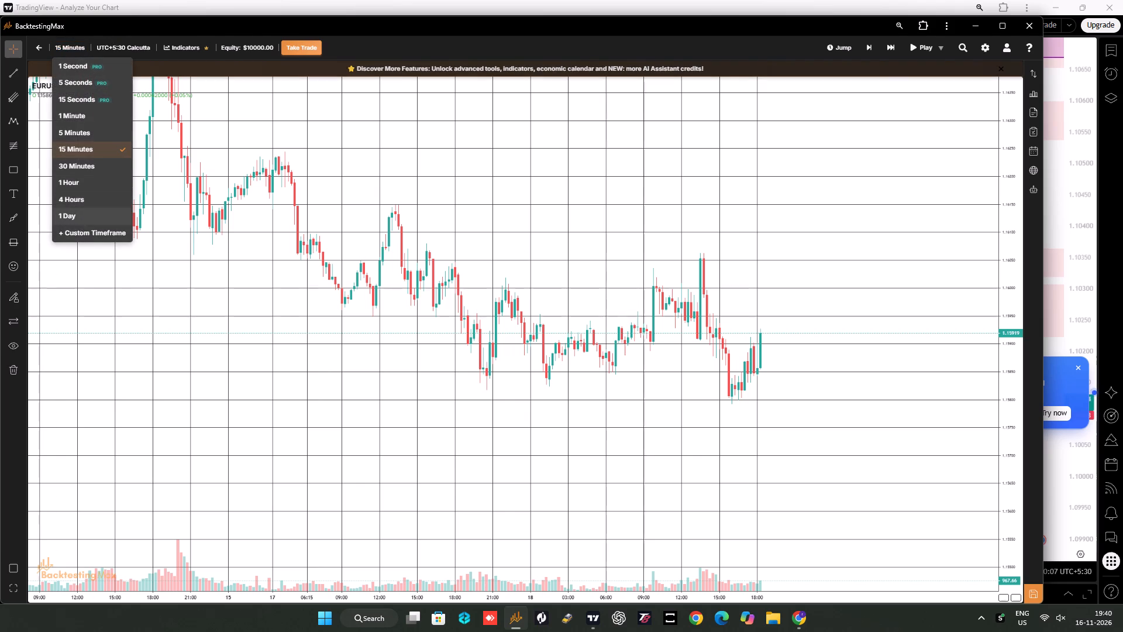
{"action": "left_click_drag", "start_coordinate": [477, 358], "coordinate": [395, 345]}
{"action": "left_click_drag", "start_coordinate": [1009, 221], "coordinate": [1018, 418]}
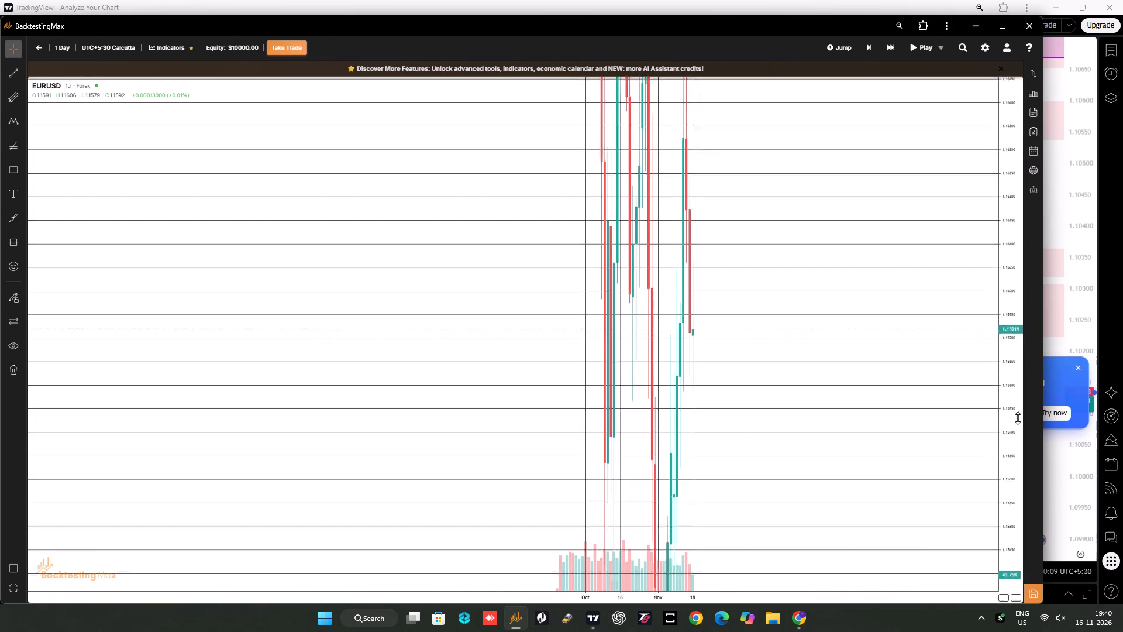
{"action": "left_click_drag", "start_coordinate": [1018, 418], "coordinate": [1018, 576]}
{"action": "scroll", "coordinate": [724, 454], "scroll_direction": "up", "scroll_amount": 4}
{"action": "scroll", "coordinate": [654, 413], "scroll_direction": "up", "scroll_amount": 4}
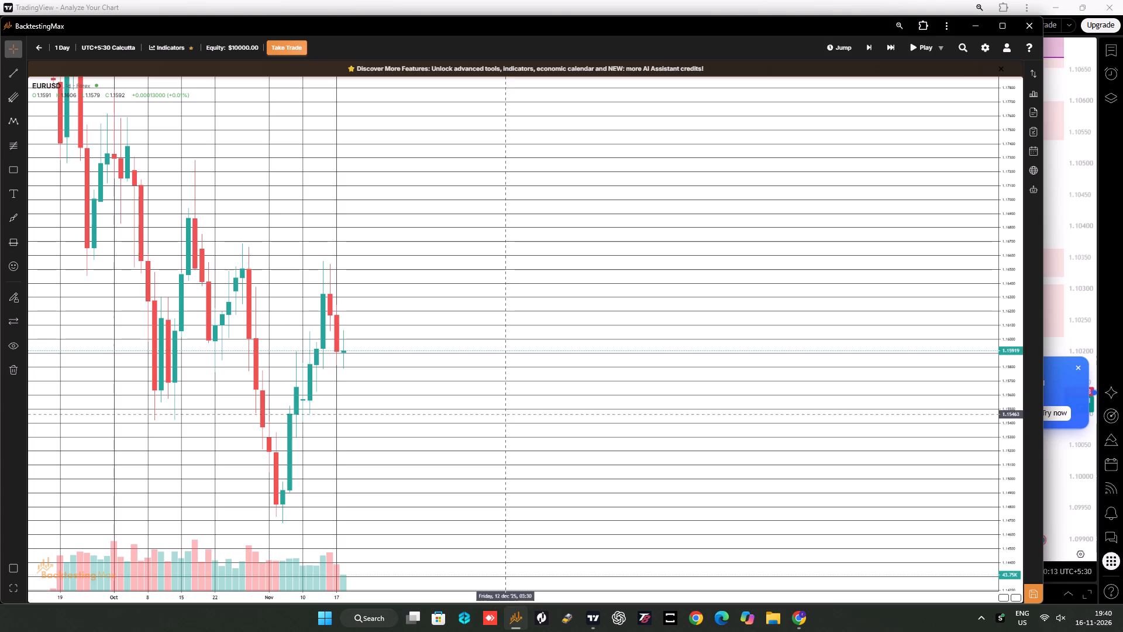
{"action": "left_click_drag", "start_coordinate": [345, 378], "coordinate": [419, 384]}
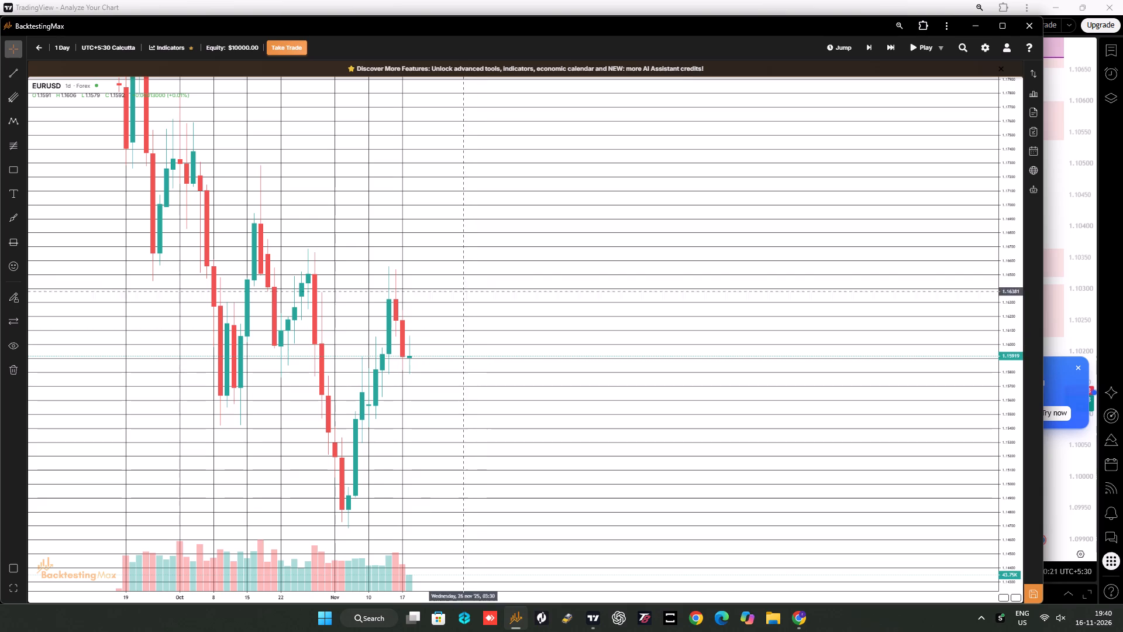
Check the 5 Minutes timeframe briefly and return the chart to 15 Minutes.
{"action": "left_click", "coordinate": [60, 46]}
{"action": "left_click", "coordinate": [100, 132]}
{"action": "left_click", "coordinate": [78, 46]}
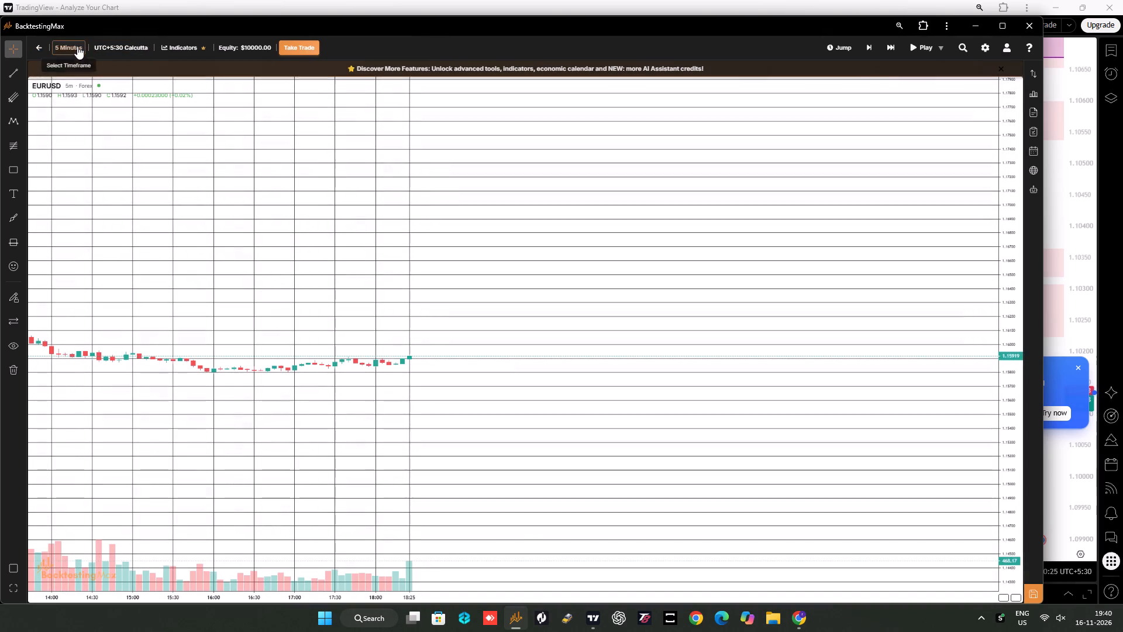
{"action": "left_click", "coordinate": [101, 143]}
Examine the 15-minute EURUSD price action from November 17 up to the latest candle on November 18.
{"action": "right_click", "coordinate": [516, 190]}
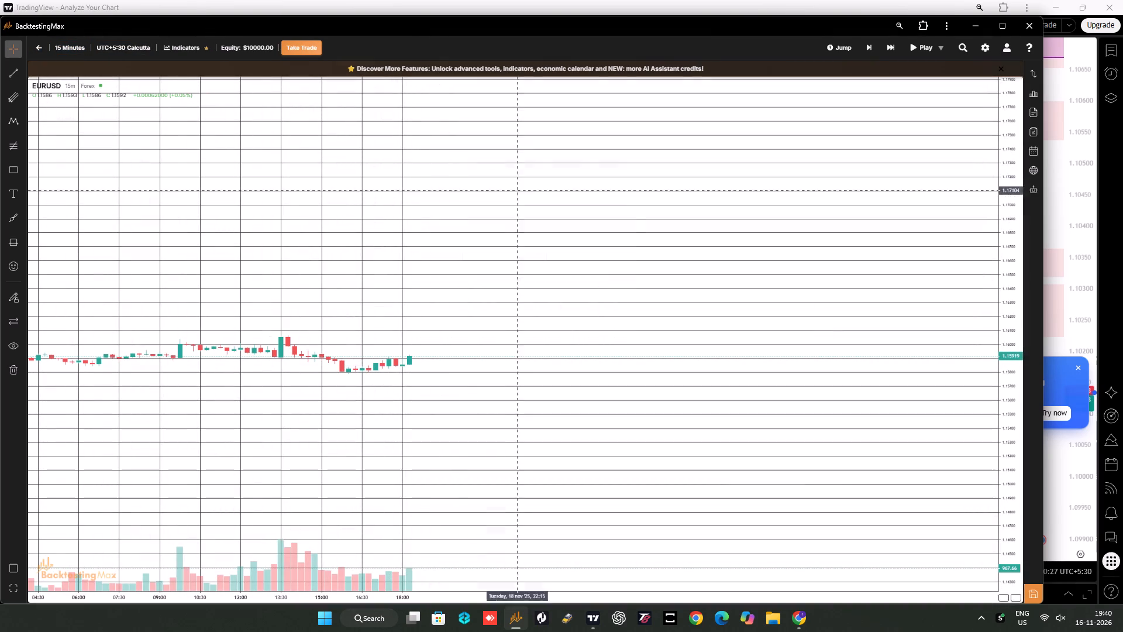
{"action": "left_click", "coordinate": [557, 261]}
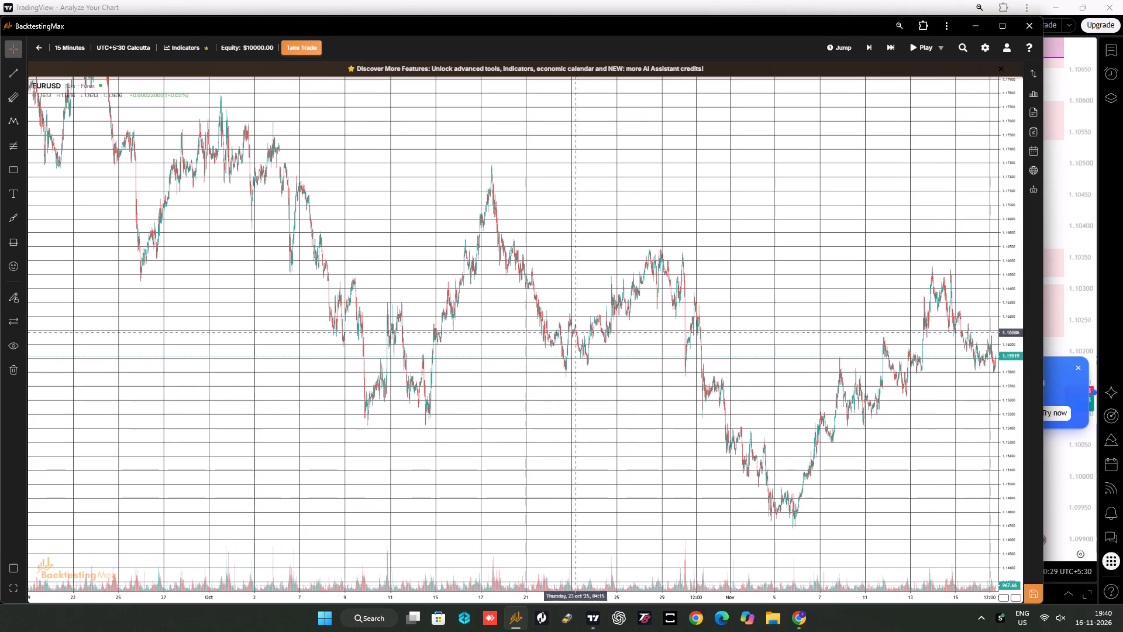
{"action": "left_click_drag", "start_coordinate": [659, 375], "coordinate": [512, 378]}
{"action": "scroll", "coordinate": [650, 416], "scroll_direction": "up", "scroll_amount": 16}
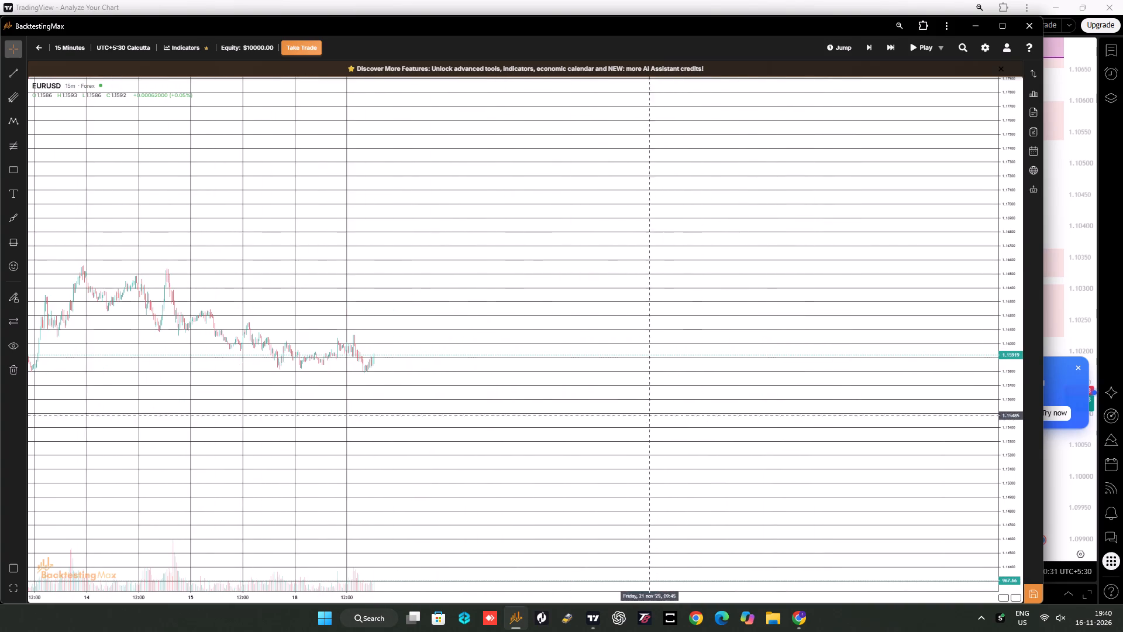
{"action": "scroll", "coordinate": [562, 411], "scroll_direction": "up", "scroll_amount": 3}
{"action": "left_click_drag", "start_coordinate": [1012, 554], "coordinate": [1000, 257]}
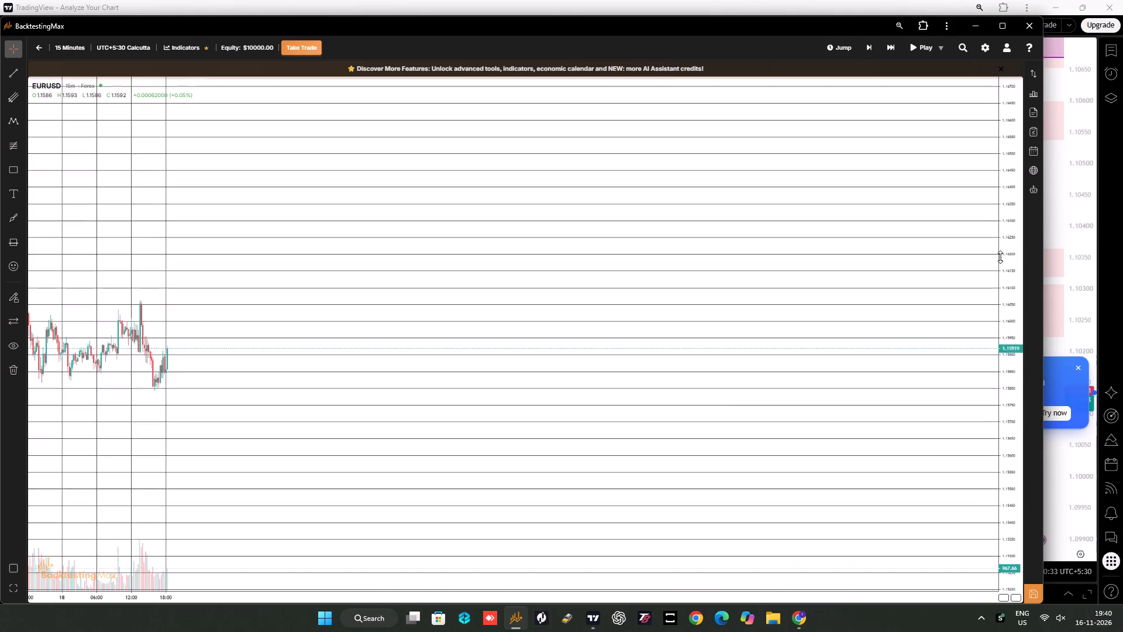
{"action": "left_click_drag", "start_coordinate": [1000, 257], "coordinate": [1001, 209]}
{"action": "left_click_drag", "start_coordinate": [473, 346], "coordinate": [760, 345]}
{"action": "scroll", "coordinate": [583, 348], "scroll_direction": "up", "scroll_amount": 9}
{"action": "left_click_drag", "start_coordinate": [390, 364], "coordinate": [829, 427]}
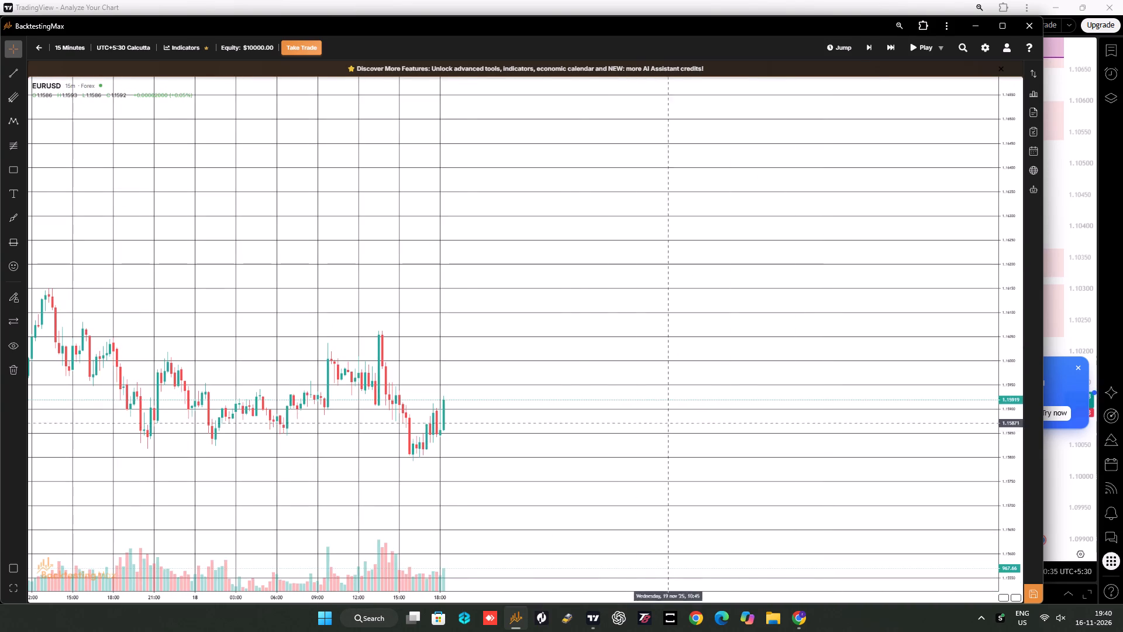
{"action": "left_click_drag", "start_coordinate": [576, 416], "coordinate": [750, 293]}
{"action": "left_click_drag", "start_coordinate": [1009, 482], "coordinate": [1014, 327]}
{"action": "left_click_drag", "start_coordinate": [827, 314], "coordinate": [821, 379]}
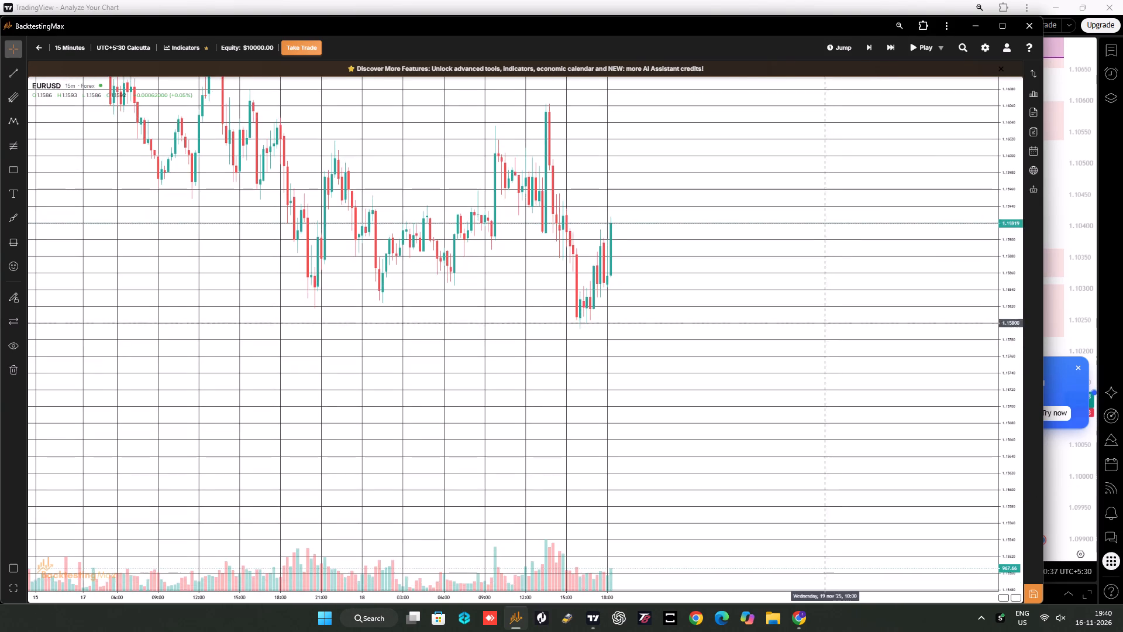
{"action": "left_click_drag", "start_coordinate": [821, 379], "coordinate": [821, 440]}
{"action": "left_click_drag", "start_coordinate": [770, 407], "coordinate": [822, 418]}
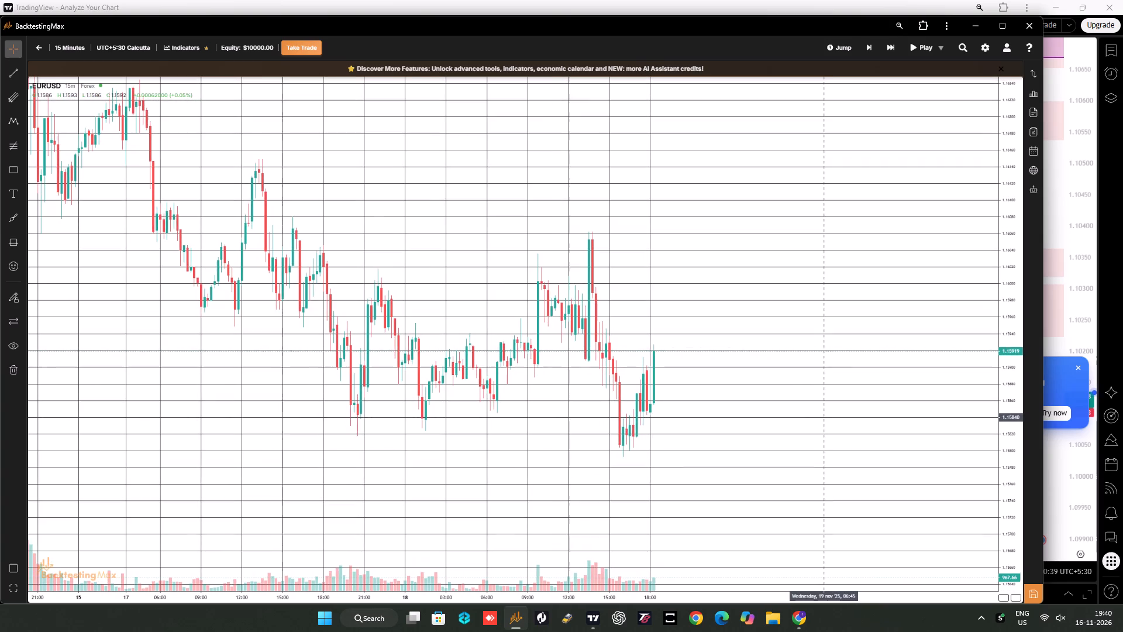
Draw a rectangle zone from the November 18 13:45 peak, spanning about 1.1598 to 1.1606, and extend it well past the latest candle.
{"action": "left_click_drag", "start_coordinate": [822, 418], "coordinate": [826, 420]}
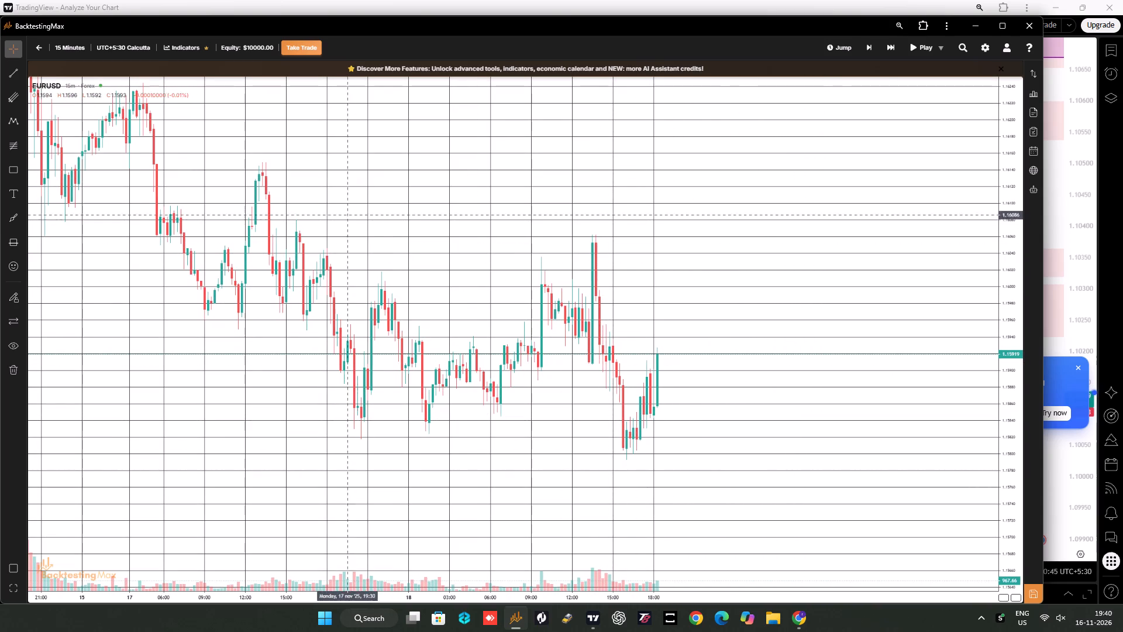
{"action": "left_click", "coordinate": [11, 171]}
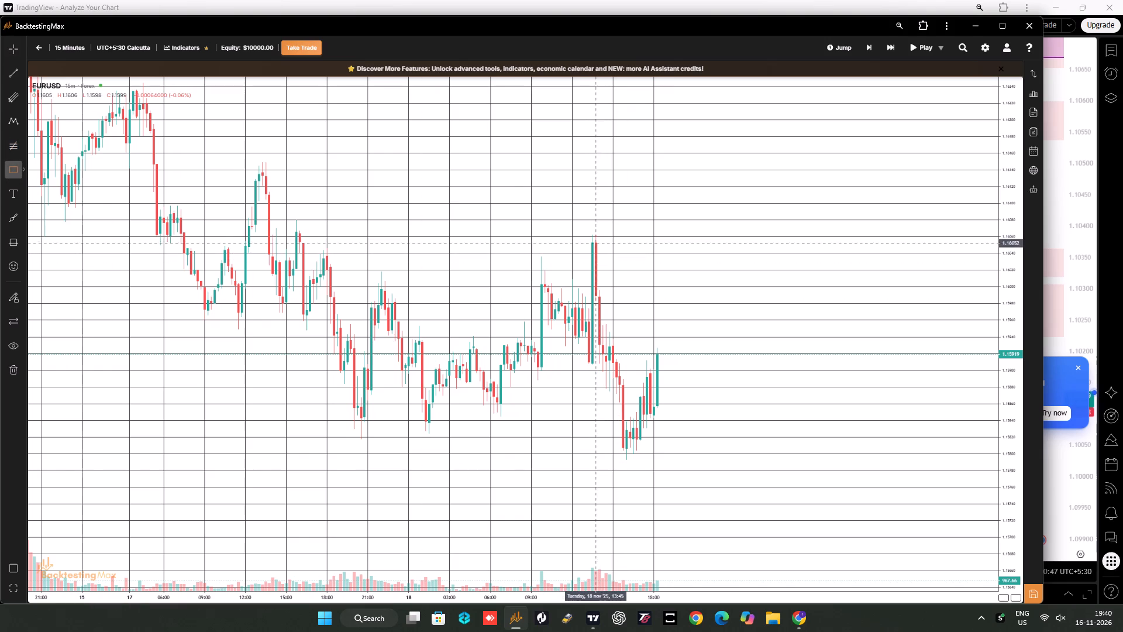
{"action": "left_click", "coordinate": [595, 236]}
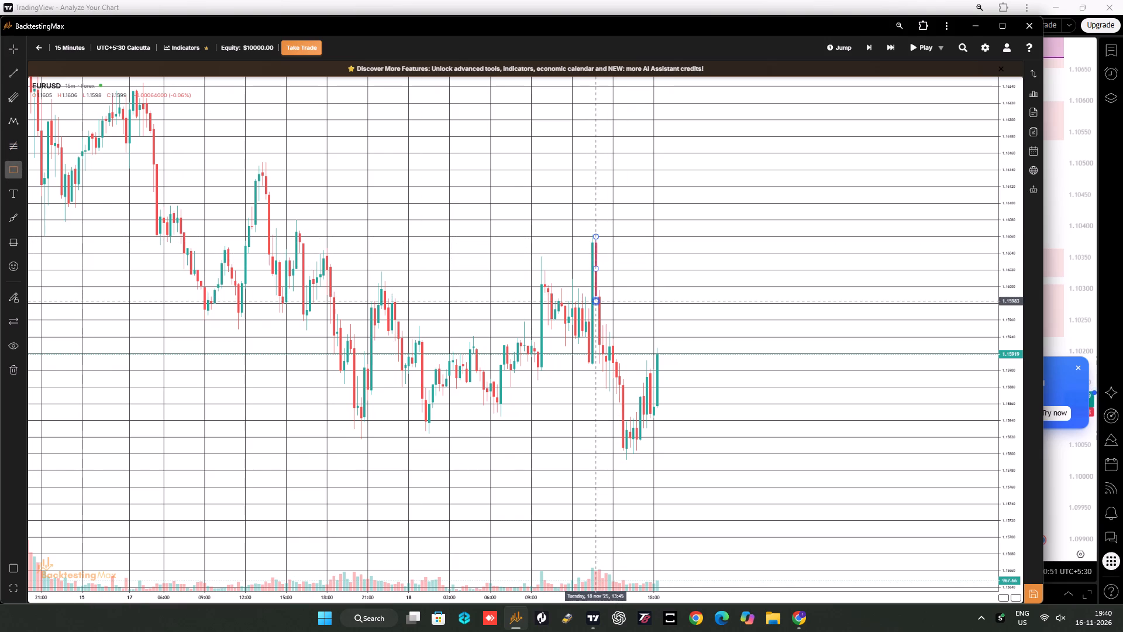
{"action": "left_click", "coordinate": [597, 301], "text": "ctrl"}
{"action": "left_click_drag", "start_coordinate": [598, 267], "coordinate": [622, 266]}
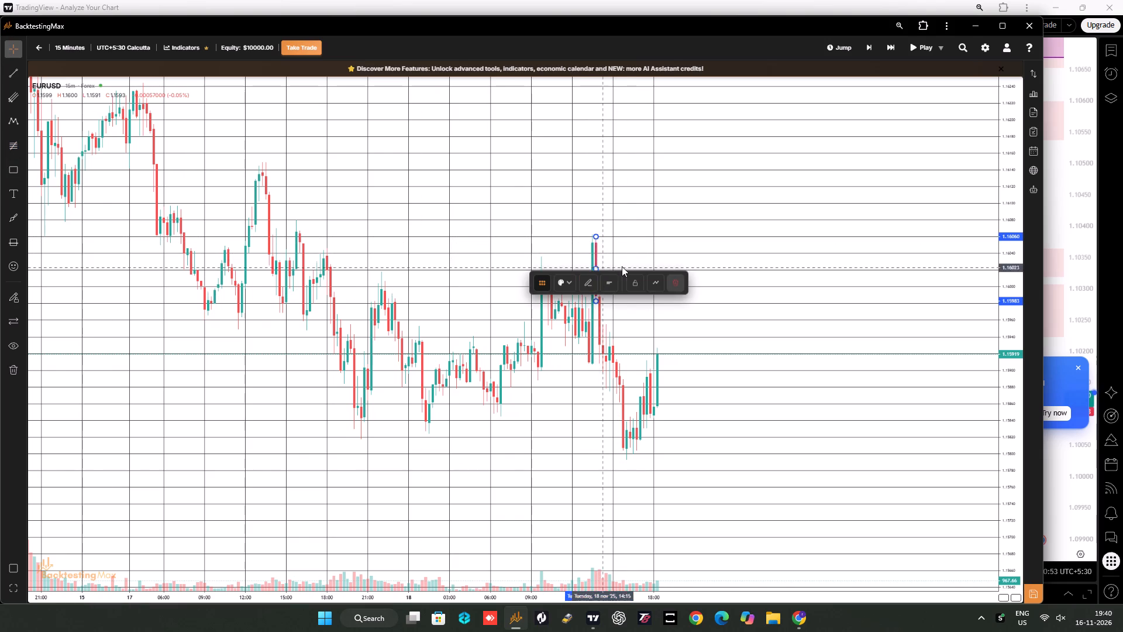
{"action": "left_click_drag", "start_coordinate": [622, 266], "coordinate": [970, 249]}
{"action": "left_click", "coordinate": [918, 356]}
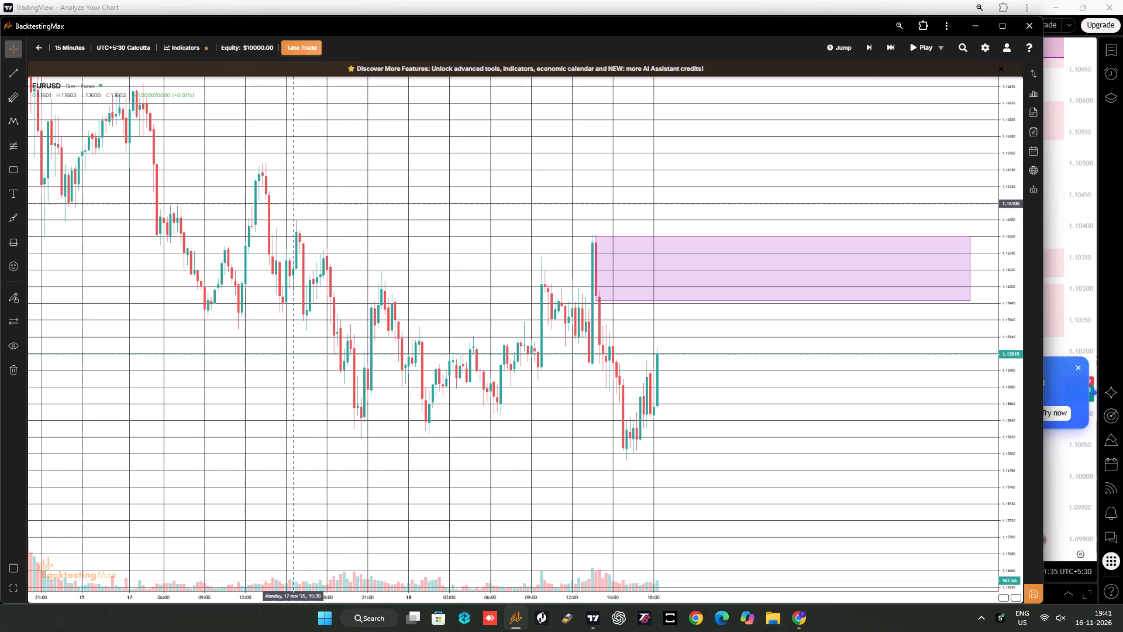
Draw a rectangle zone at the November 17 13:30 peak, about 1.1610 to 1.1615, extended to November 19 around 16:00.
{"action": "left_click", "coordinate": [17, 171]}
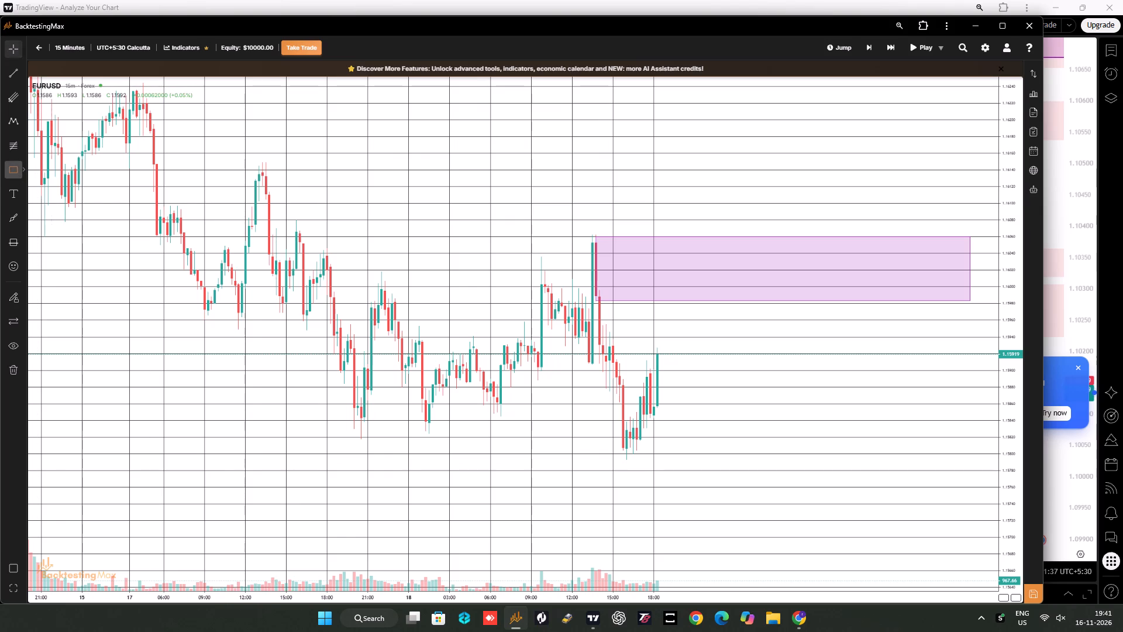
{"action": "left_click", "coordinate": [265, 165], "text": "ctrl"}
{"action": "left_click", "coordinate": [264, 200], "text": "ctrl"}
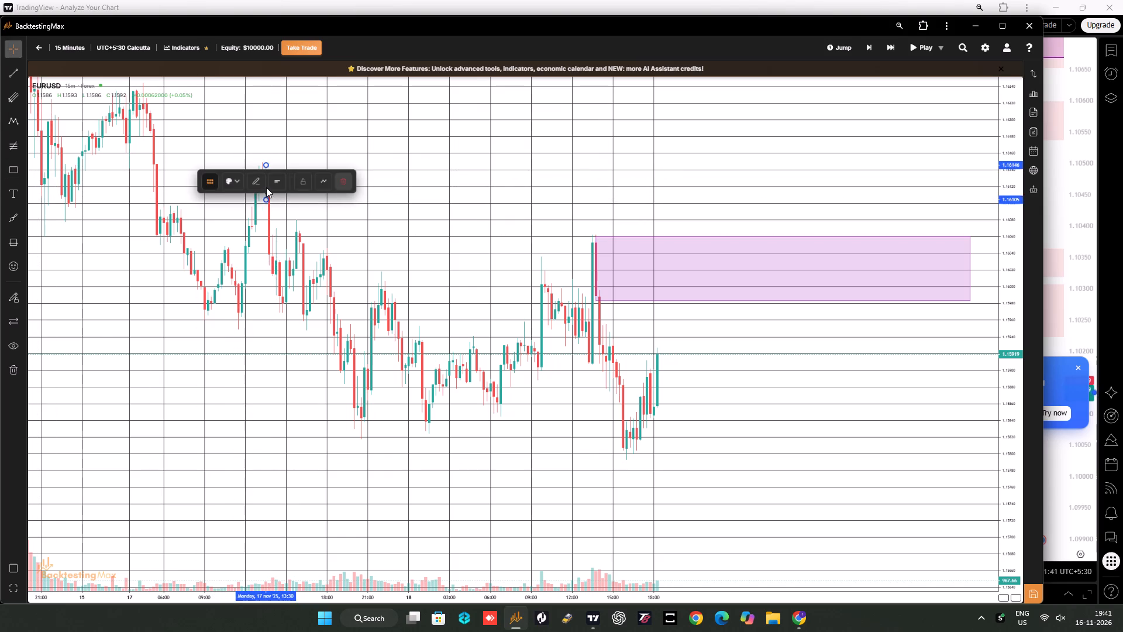
{"action": "left_click", "coordinate": [287, 196]}
{"action": "left_click_drag", "start_coordinate": [266, 180], "coordinate": [952, 191]}
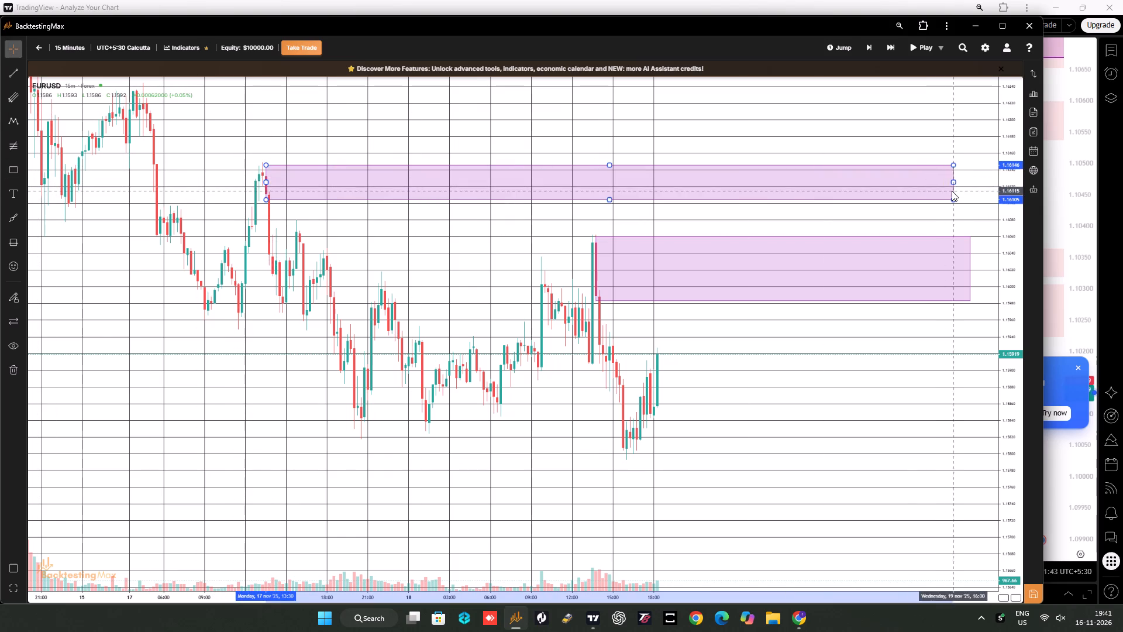
{"action": "left_click_drag", "start_coordinate": [952, 191], "coordinate": [952, 191]}
{"action": "left_click", "coordinate": [905, 386]}
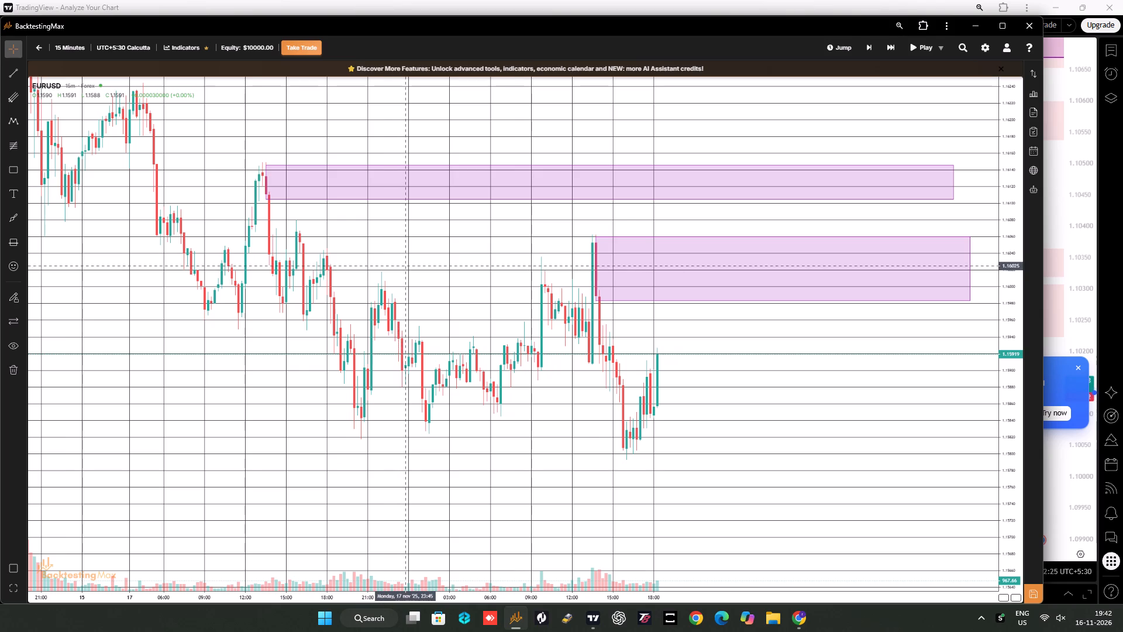
Draw a rectangle zone at the November 17 15:45 swing high, about 1.1602 to 1.1608, extended into midday November 19.
{"action": "left_click", "coordinate": [9, 163]}
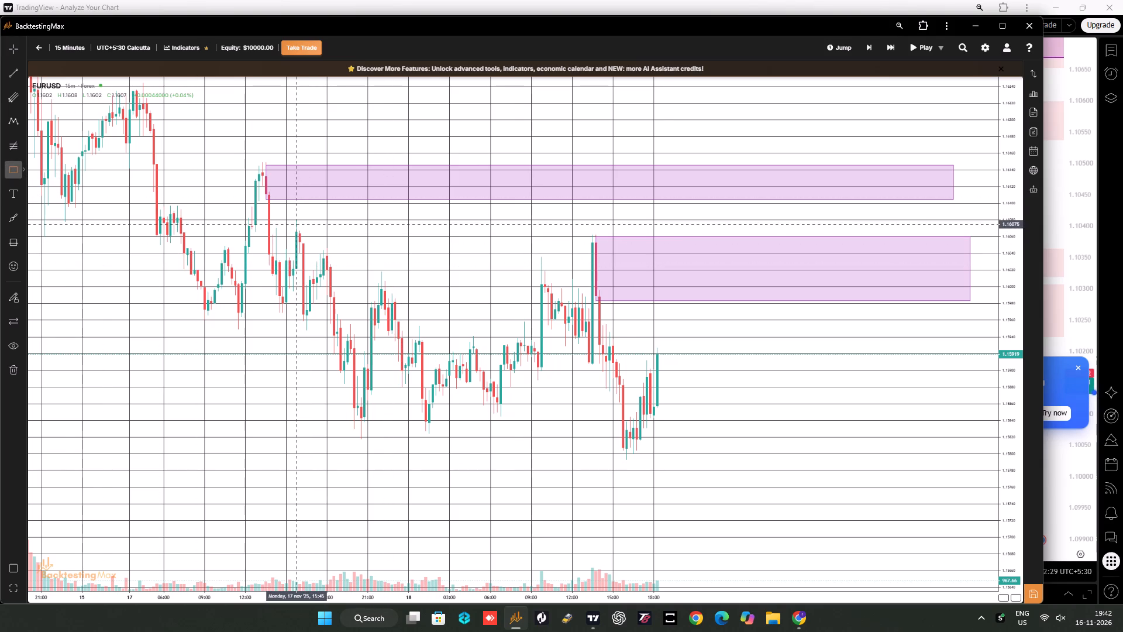
{"action": "left_click", "coordinate": [296, 224]}
{"action": "left_click", "coordinate": [298, 272], "text": "ctrl"}
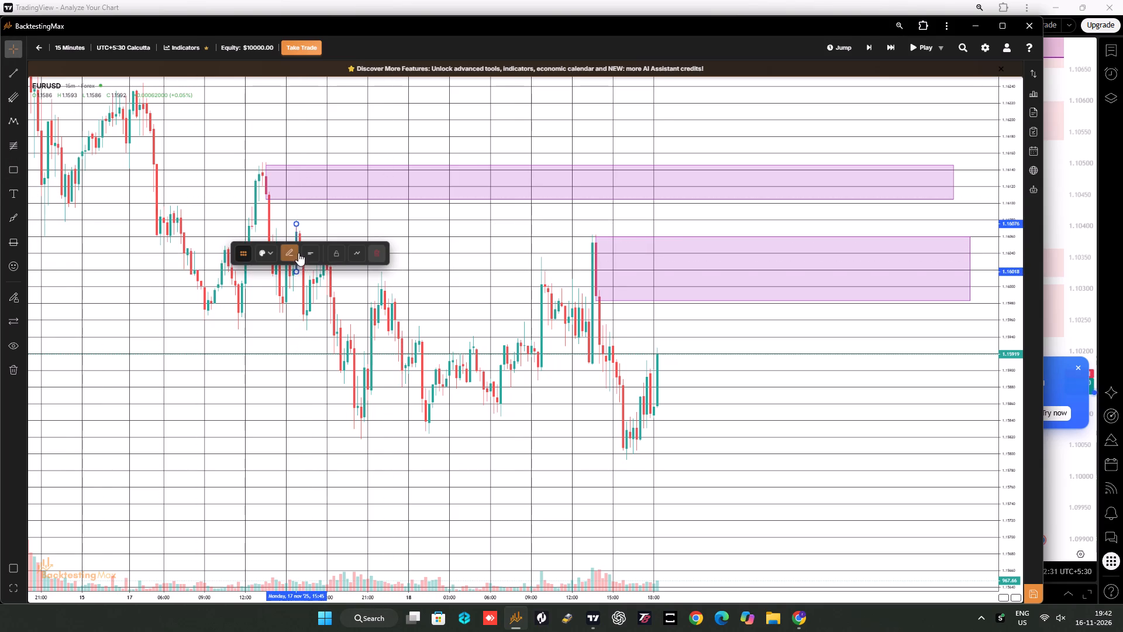
{"action": "left_click", "coordinate": [396, 265]}
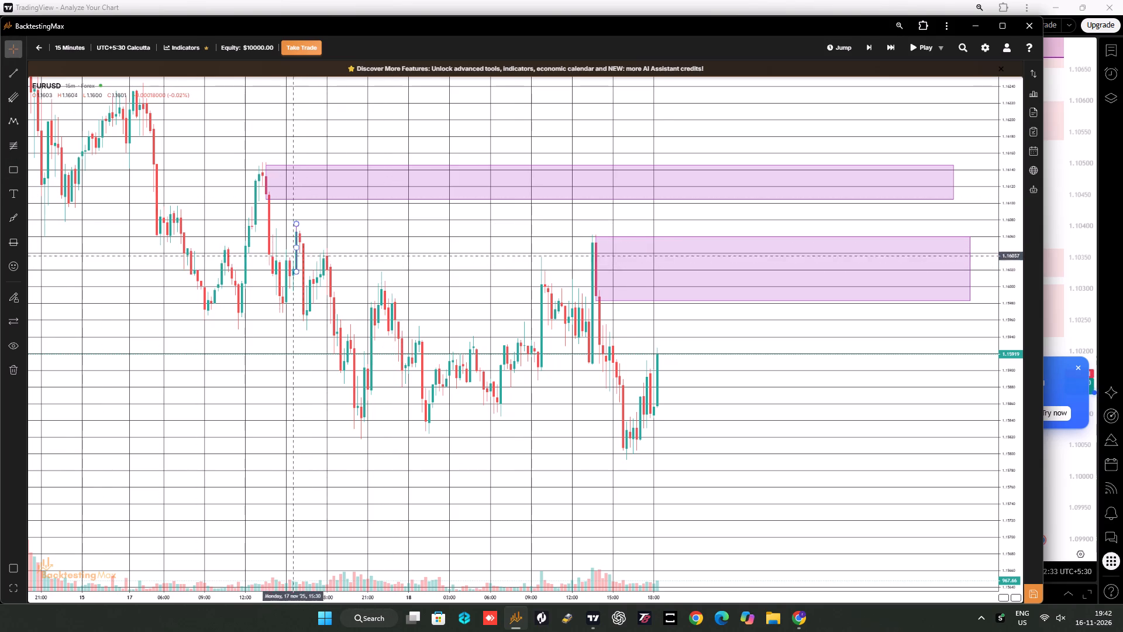
{"action": "left_click_drag", "start_coordinate": [296, 248], "coordinate": [901, 256]}
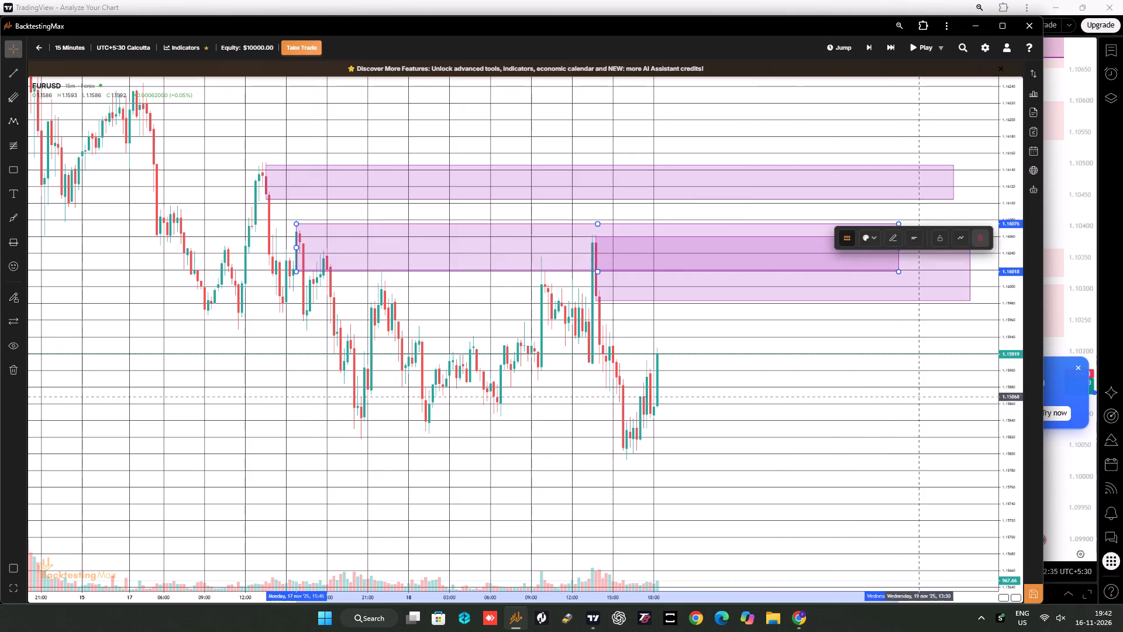
{"action": "left_click", "coordinate": [919, 400]}
{"action": "left_click", "coordinate": [599, 222]}
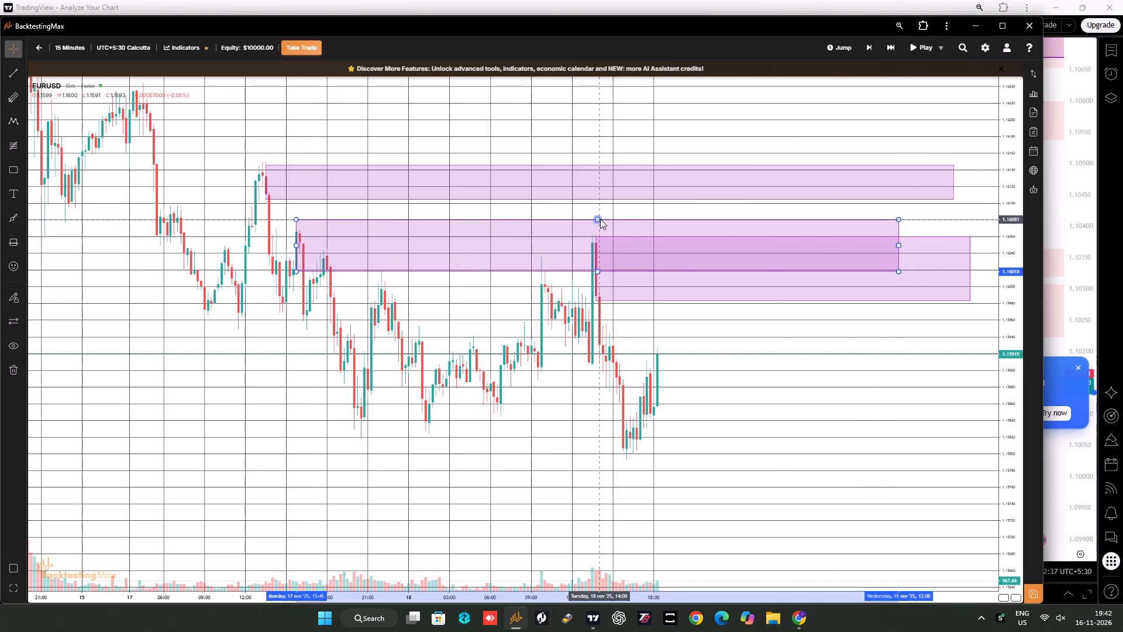
{"action": "left_click", "coordinate": [774, 356]}
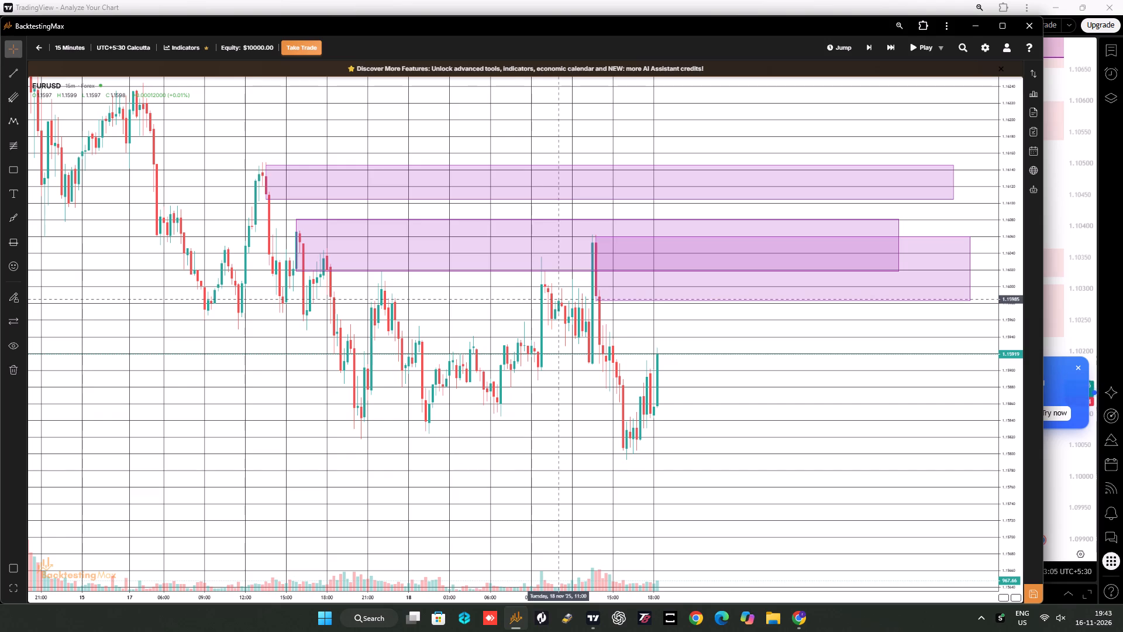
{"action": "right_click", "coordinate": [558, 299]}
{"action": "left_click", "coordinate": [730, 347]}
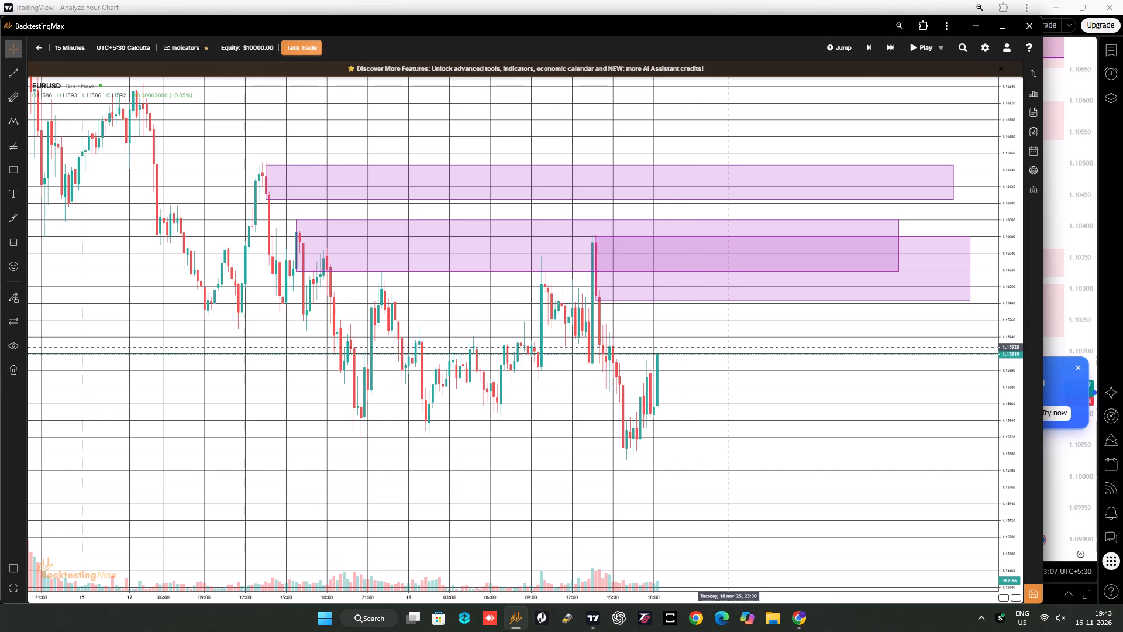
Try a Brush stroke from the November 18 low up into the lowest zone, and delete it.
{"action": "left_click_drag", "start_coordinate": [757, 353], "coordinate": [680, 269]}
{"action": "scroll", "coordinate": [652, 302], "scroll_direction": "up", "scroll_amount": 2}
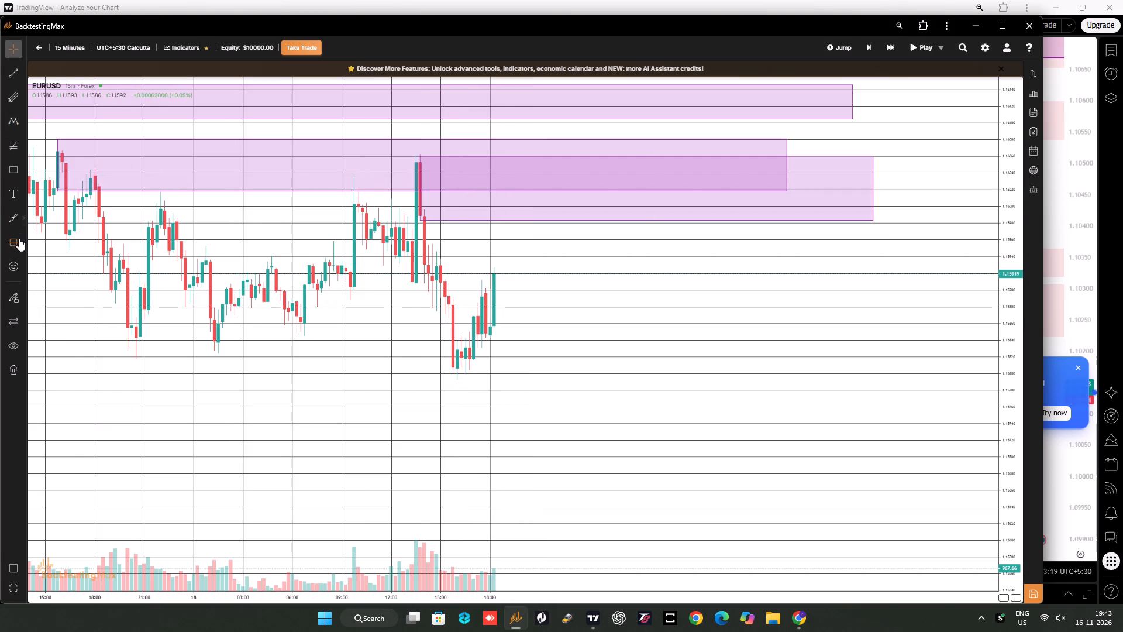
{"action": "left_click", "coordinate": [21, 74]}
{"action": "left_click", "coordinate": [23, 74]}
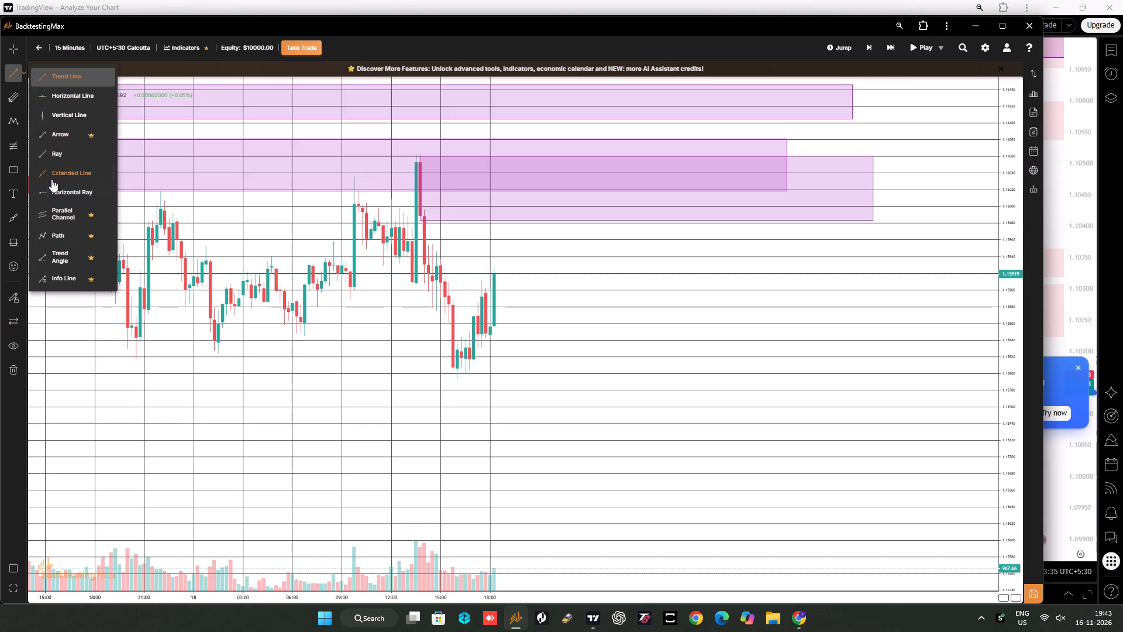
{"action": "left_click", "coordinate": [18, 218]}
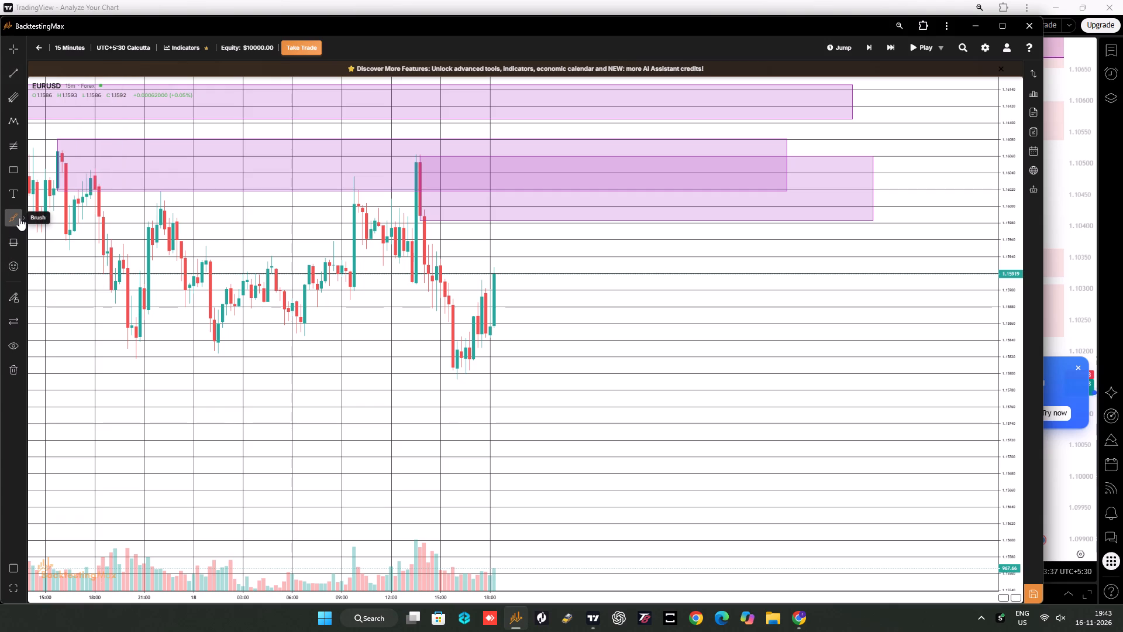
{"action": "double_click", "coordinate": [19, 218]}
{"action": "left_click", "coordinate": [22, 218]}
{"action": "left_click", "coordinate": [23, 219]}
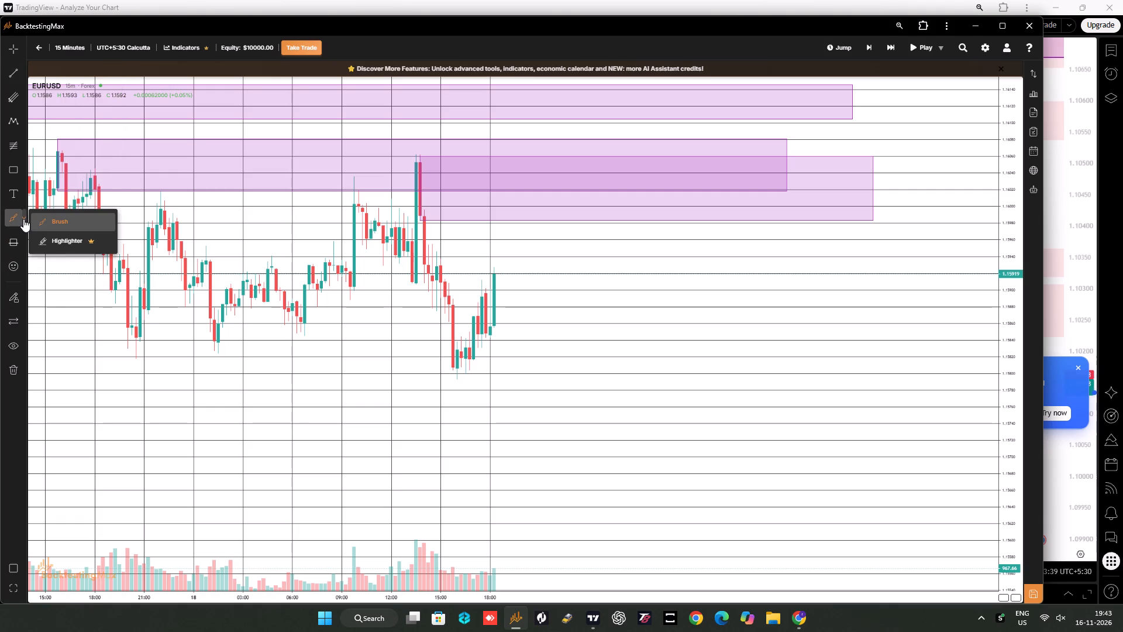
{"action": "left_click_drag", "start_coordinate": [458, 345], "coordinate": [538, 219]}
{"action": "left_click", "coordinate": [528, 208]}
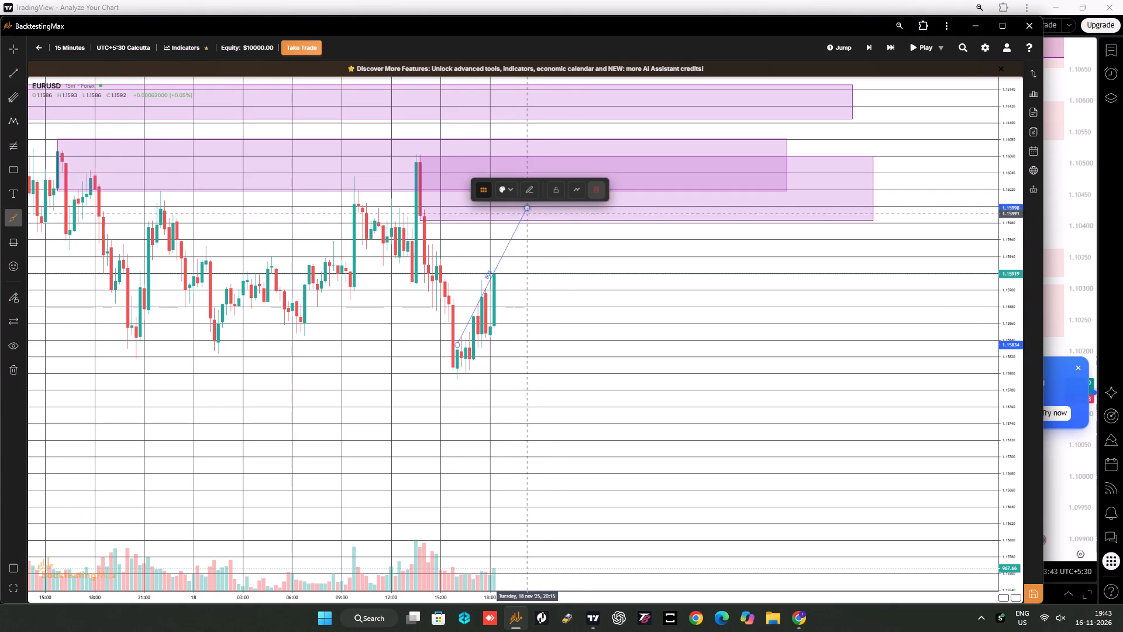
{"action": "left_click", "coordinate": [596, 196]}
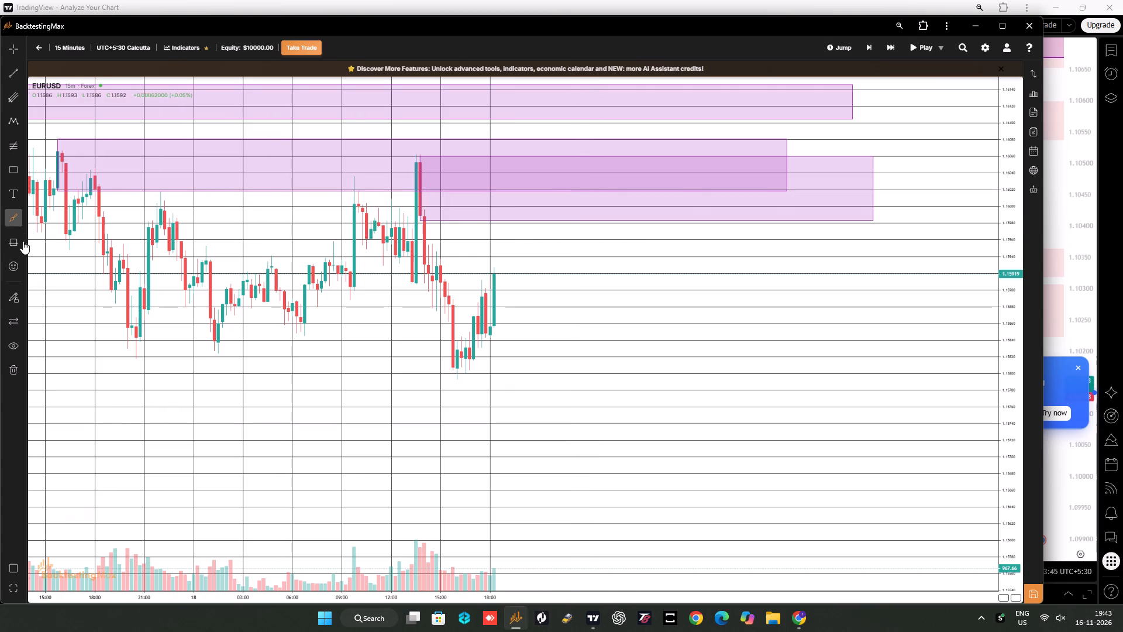
Brush a projected price path from the November 18 low up to about 1.1600 in the lowest zone, and down below that low.
{"action": "left_click", "coordinate": [12, 219]}
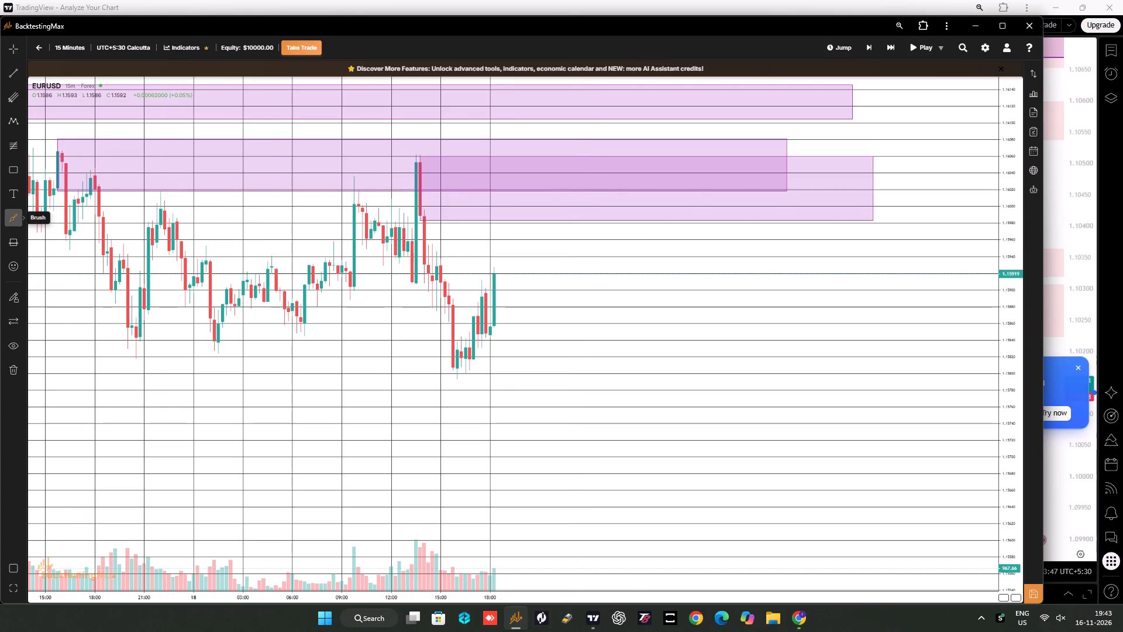
{"action": "left_click_drag", "start_coordinate": [463, 346], "coordinate": [442, 373]}
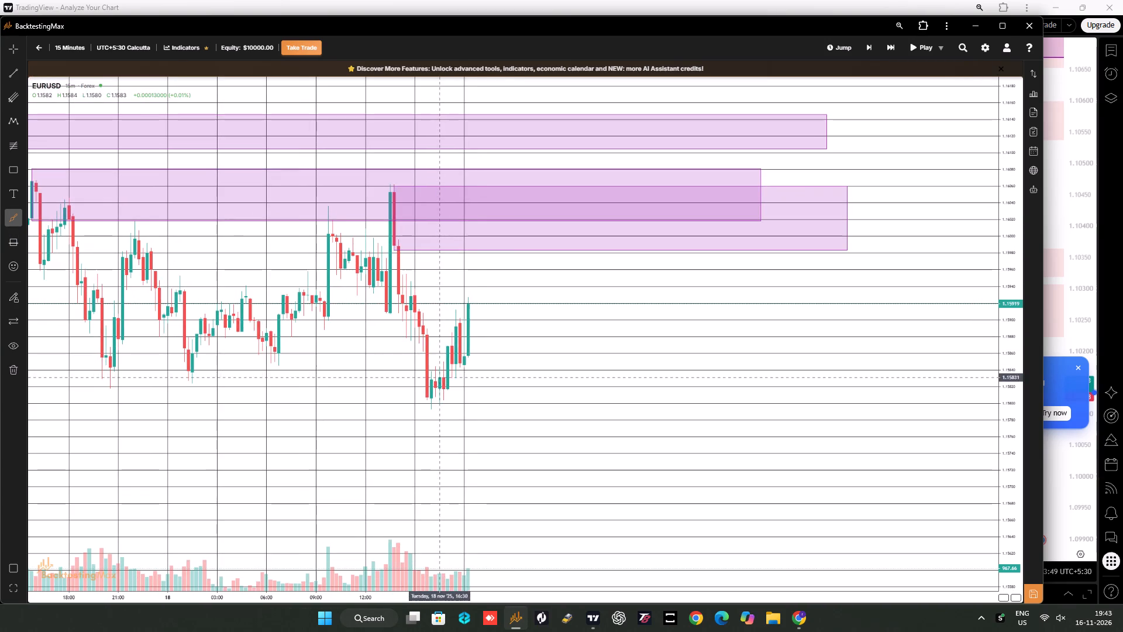
{"action": "left_click_drag", "start_coordinate": [441, 377], "coordinate": [521, 232]}
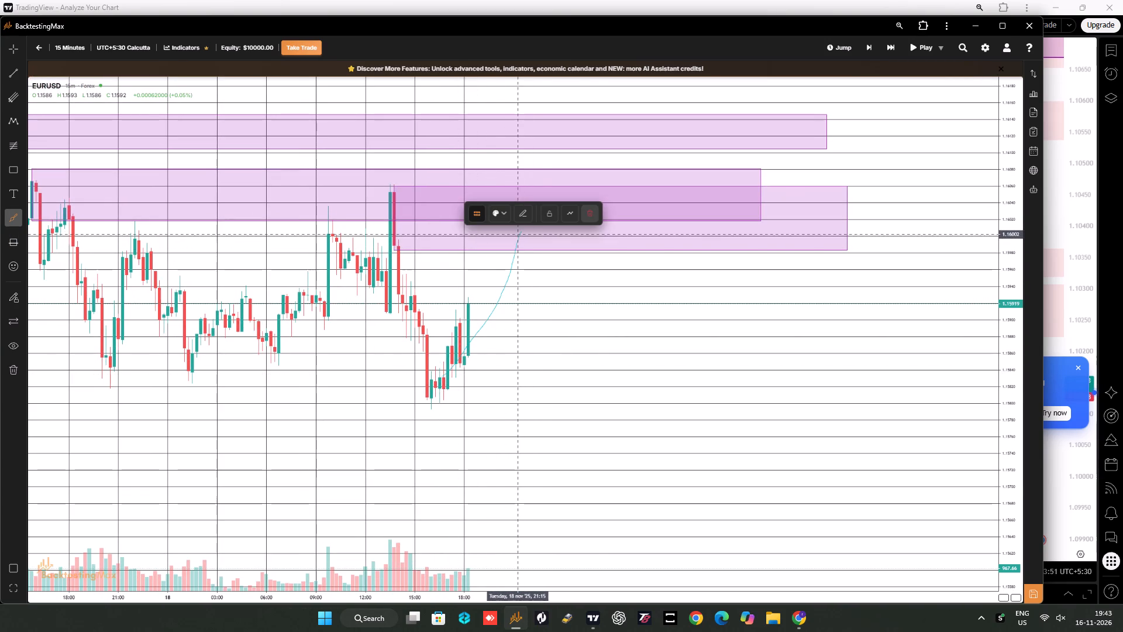
{"action": "left_click_drag", "start_coordinate": [521, 234], "coordinate": [600, 483]}
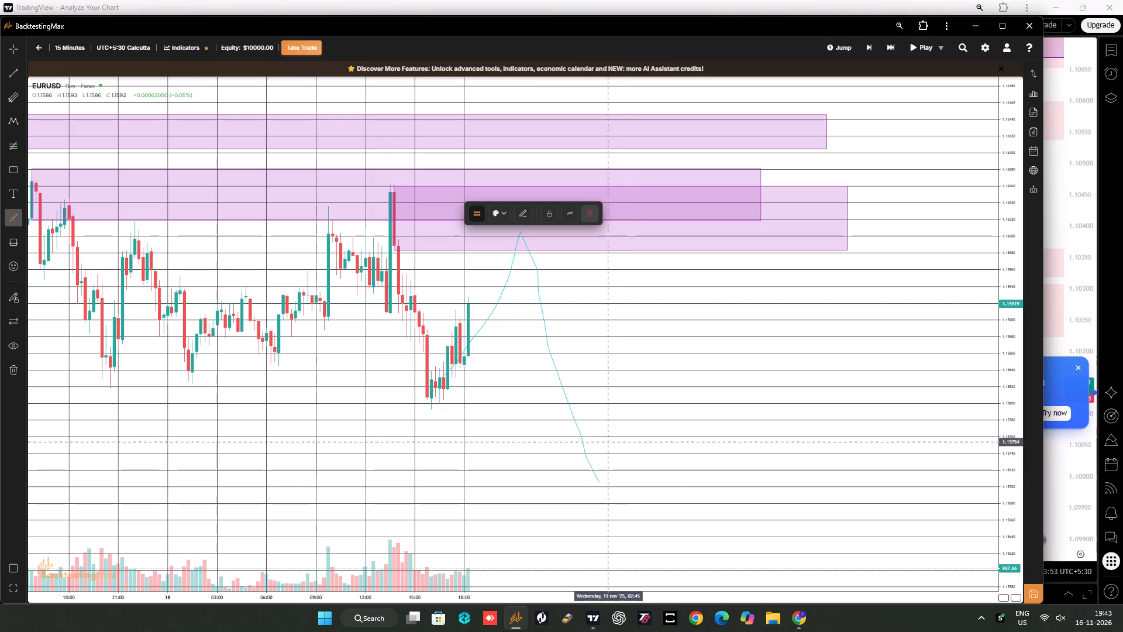
{"action": "left_click", "coordinate": [17, 40]}
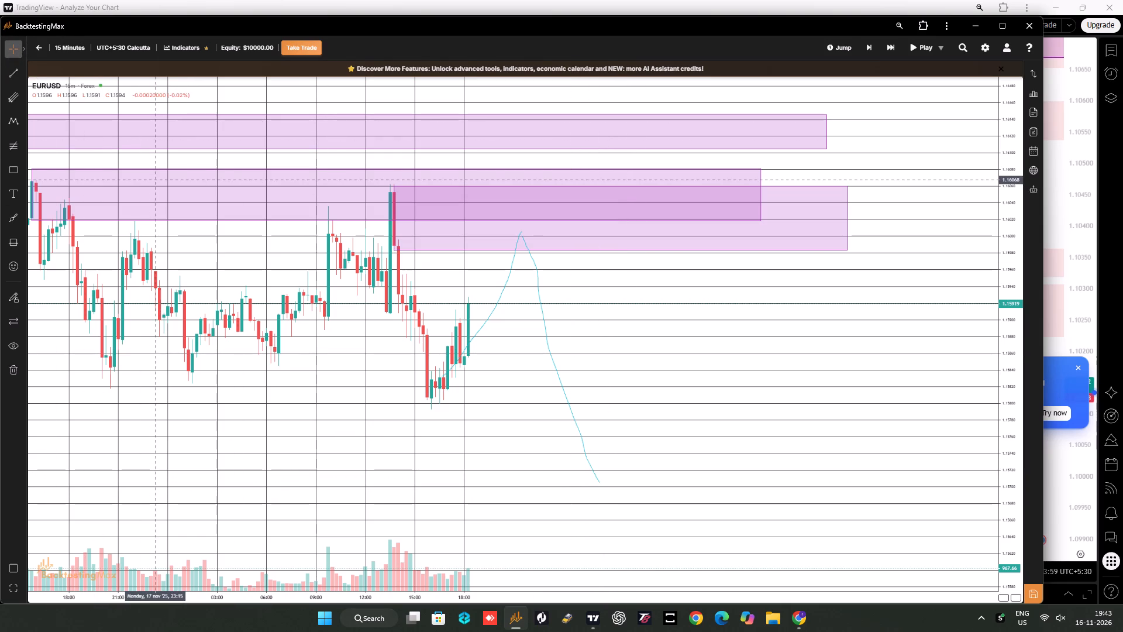
Advance the replay by 5 bars and bring the new candles and all three zones into view.
{"action": "left_click", "coordinate": [890, 48]}
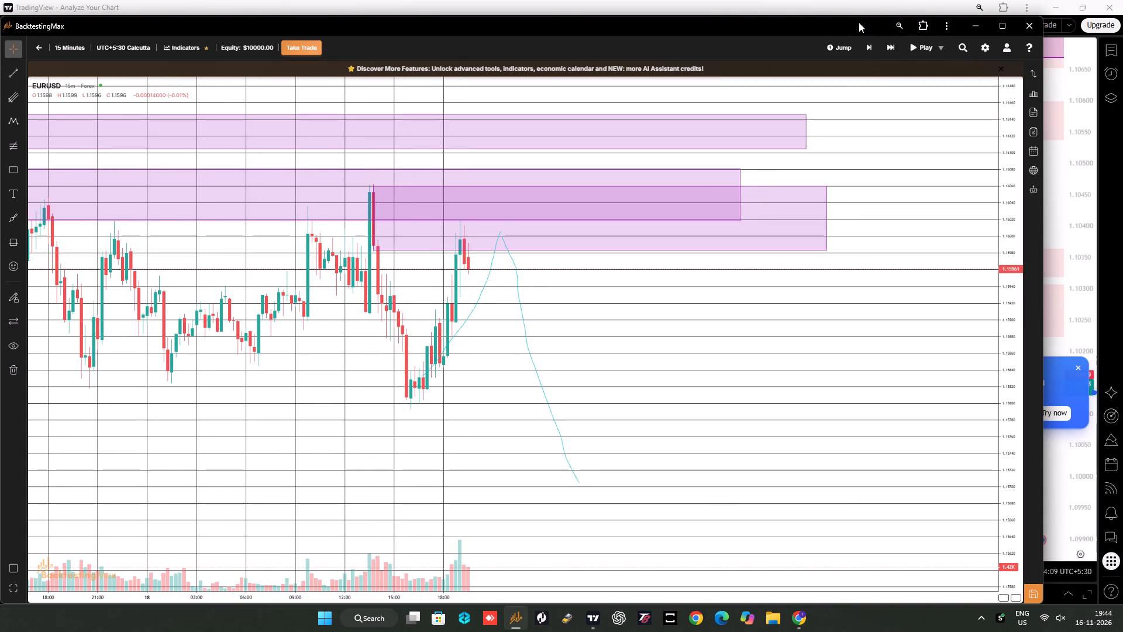
{"action": "left_click_drag", "start_coordinate": [647, 318], "coordinate": [645, 318]}
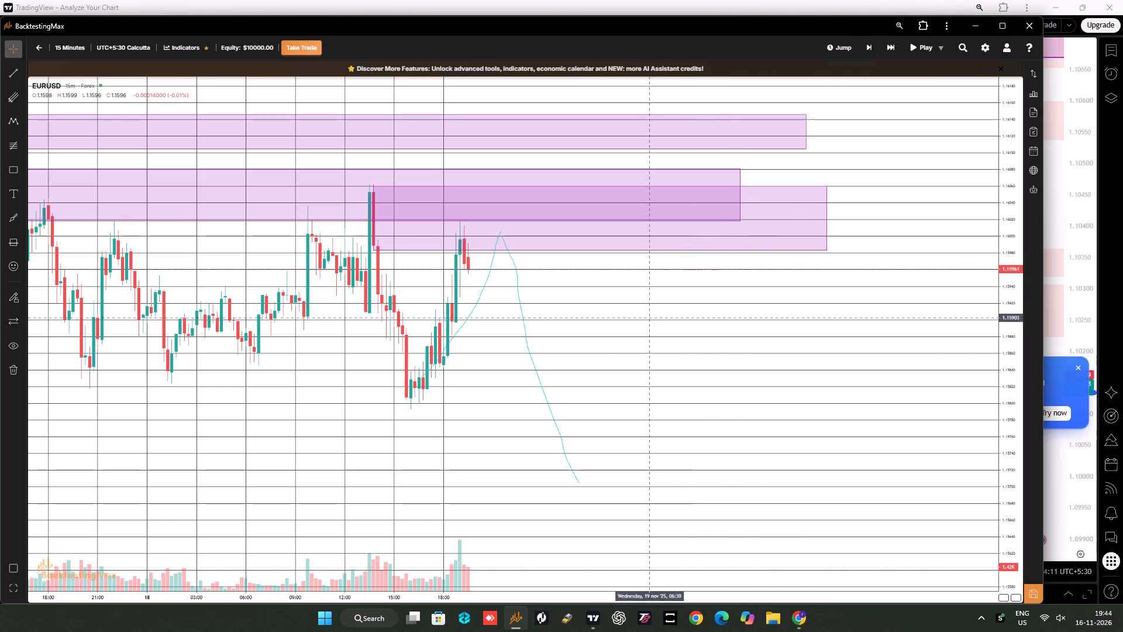
{"action": "left_click_drag", "start_coordinate": [645, 318], "coordinate": [742, 324]}
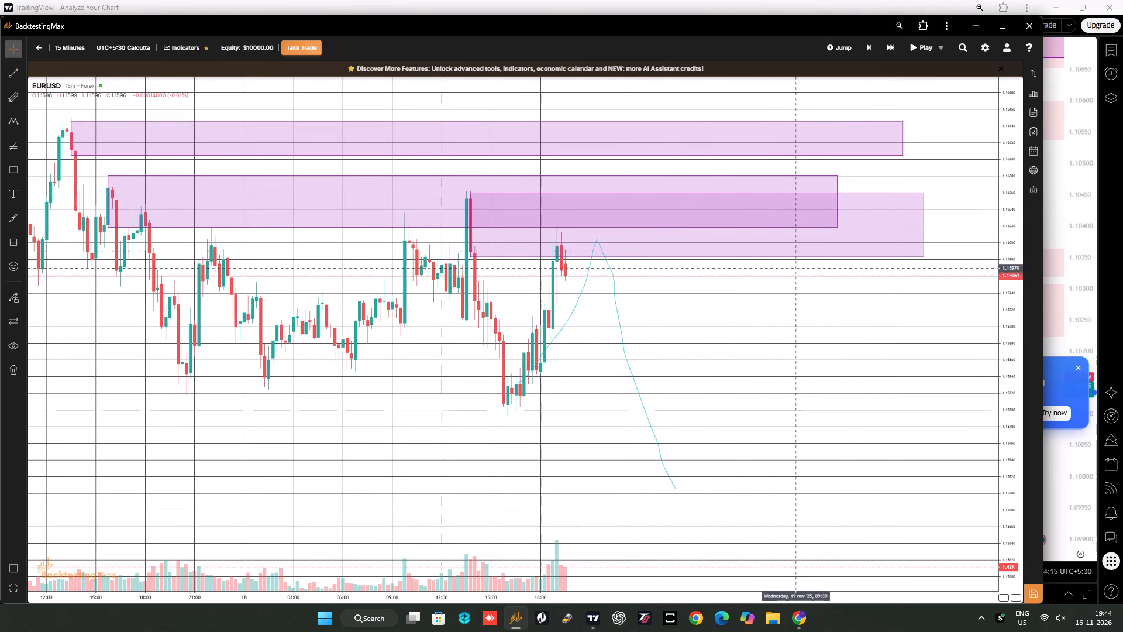
Set up a short limit order with entry at about 1.1595 and stop loss at about 1.15994 inside the lowest zone.
{"action": "left_click", "coordinate": [297, 50]}
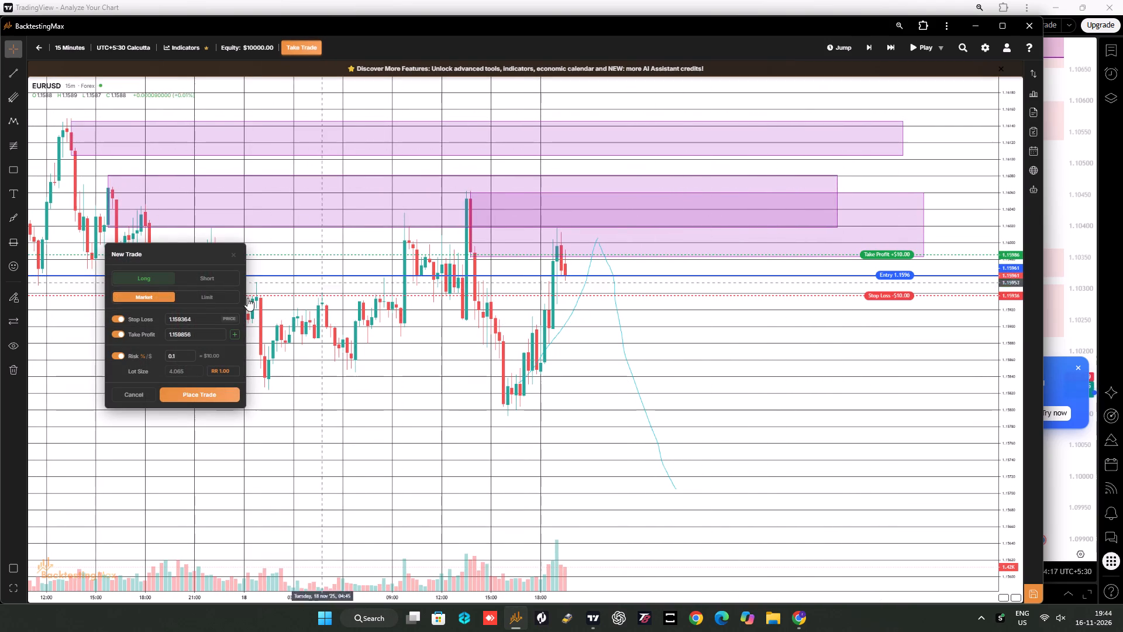
{"action": "left_click", "coordinate": [200, 293]}
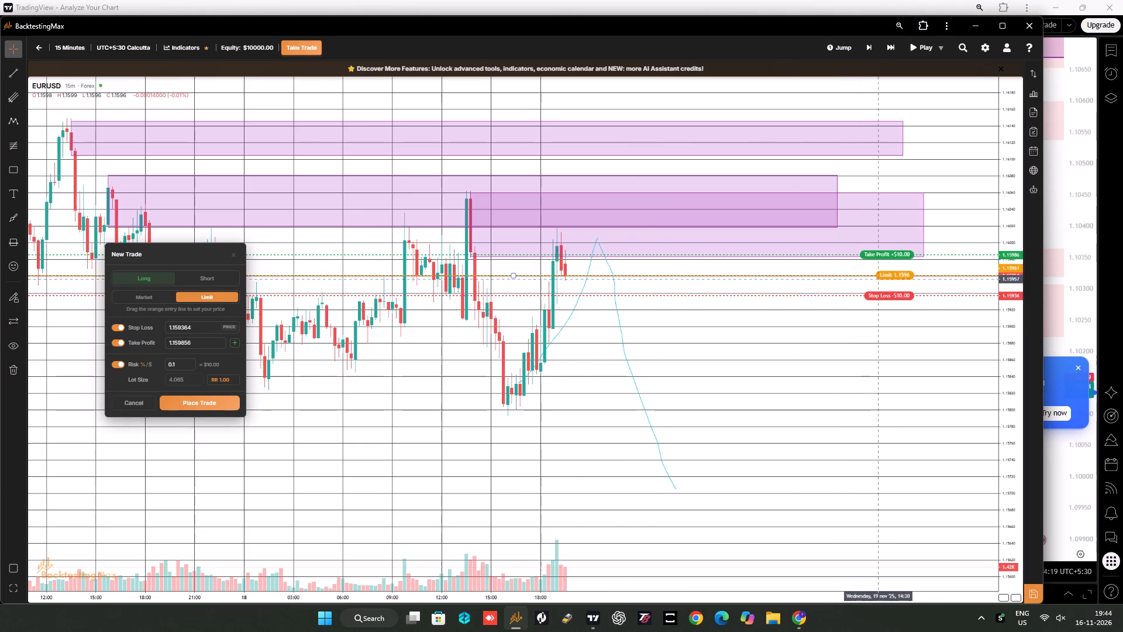
{"action": "left_click_drag", "start_coordinate": [896, 277], "coordinate": [908, 286]}
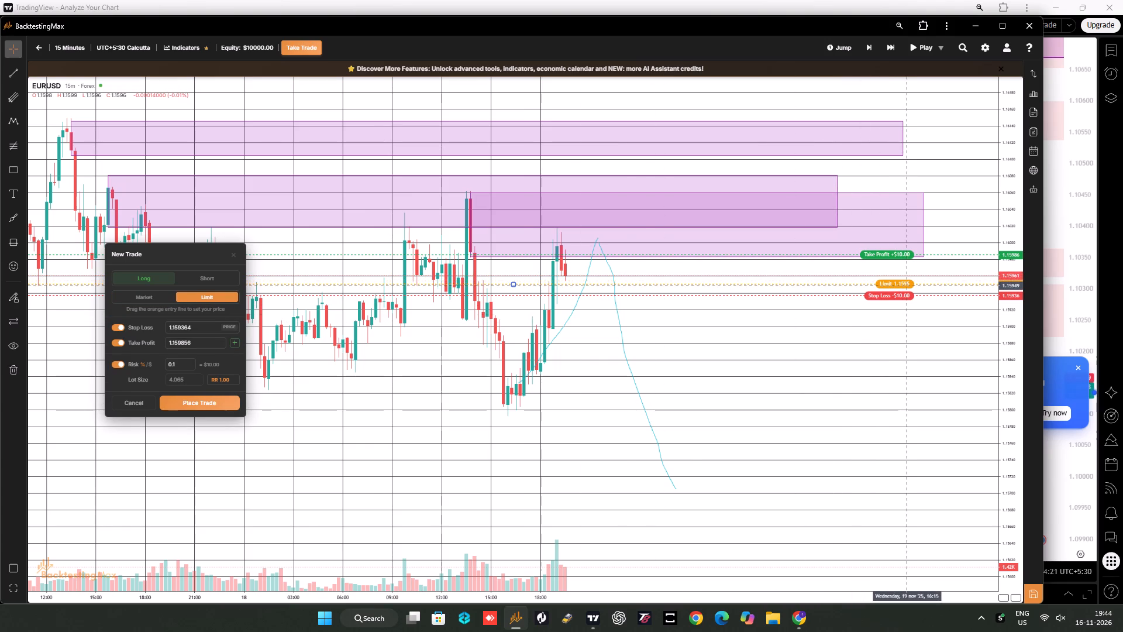
{"action": "left_click_drag", "start_coordinate": [908, 286], "coordinate": [907, 282]}
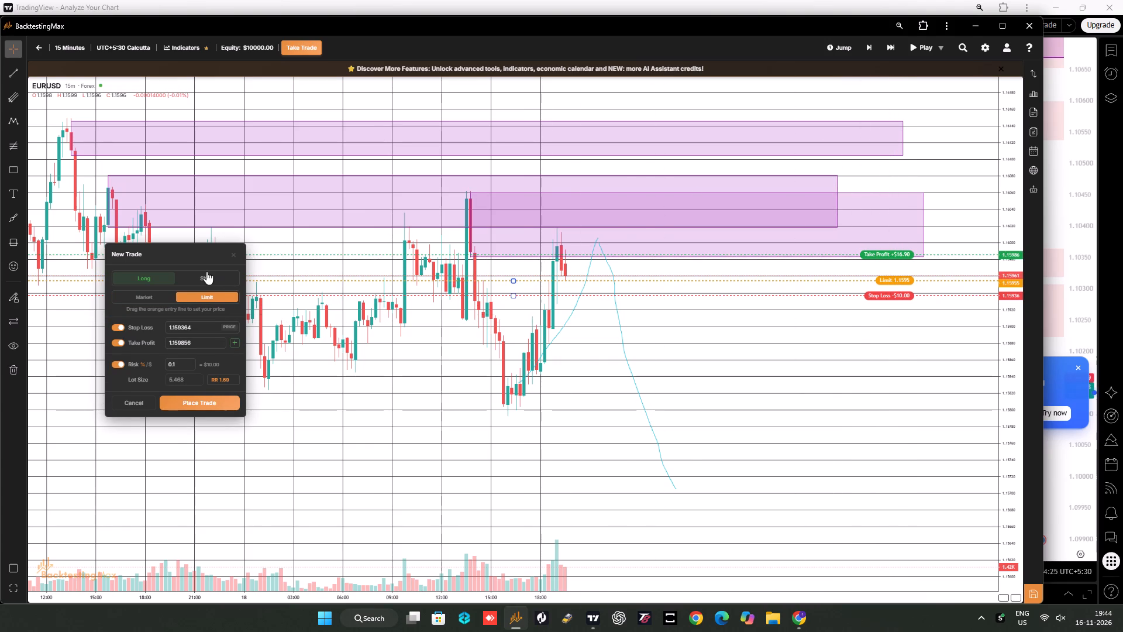
{"action": "left_click", "coordinate": [213, 276]}
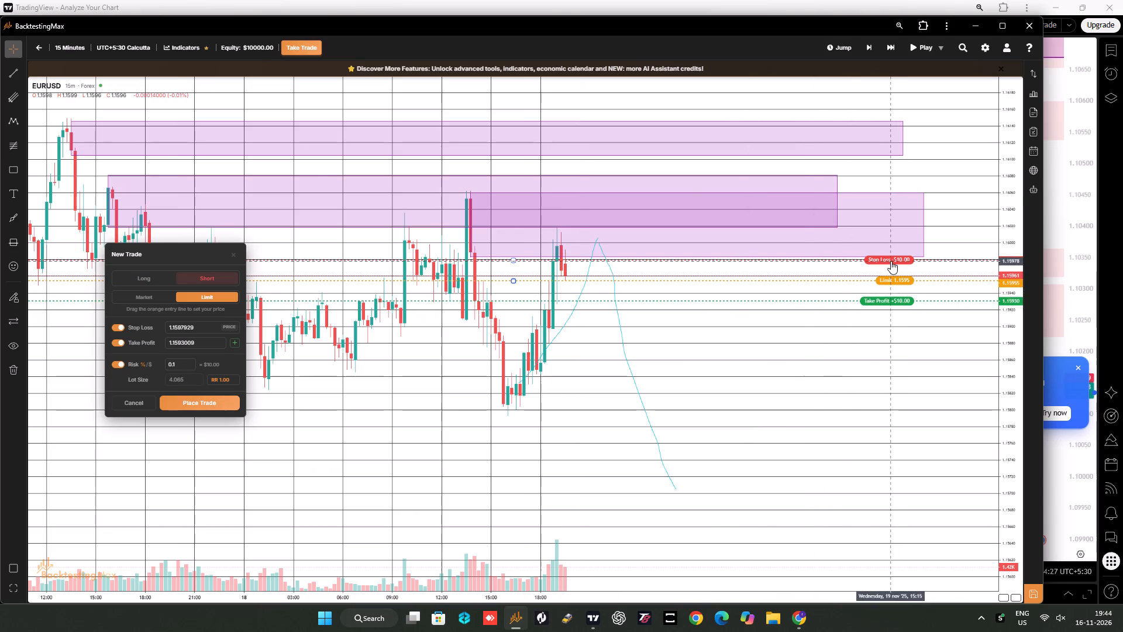
{"action": "left_click_drag", "start_coordinate": [890, 260], "coordinate": [891, 246]}
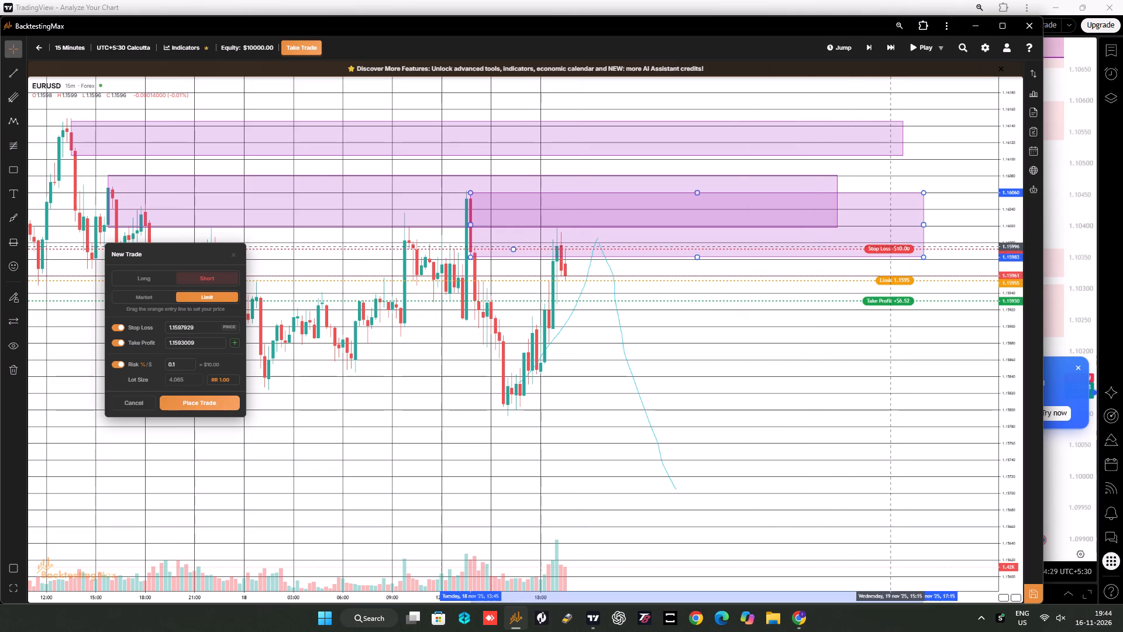
{"action": "left_click_drag", "start_coordinate": [891, 246], "coordinate": [892, 245]}
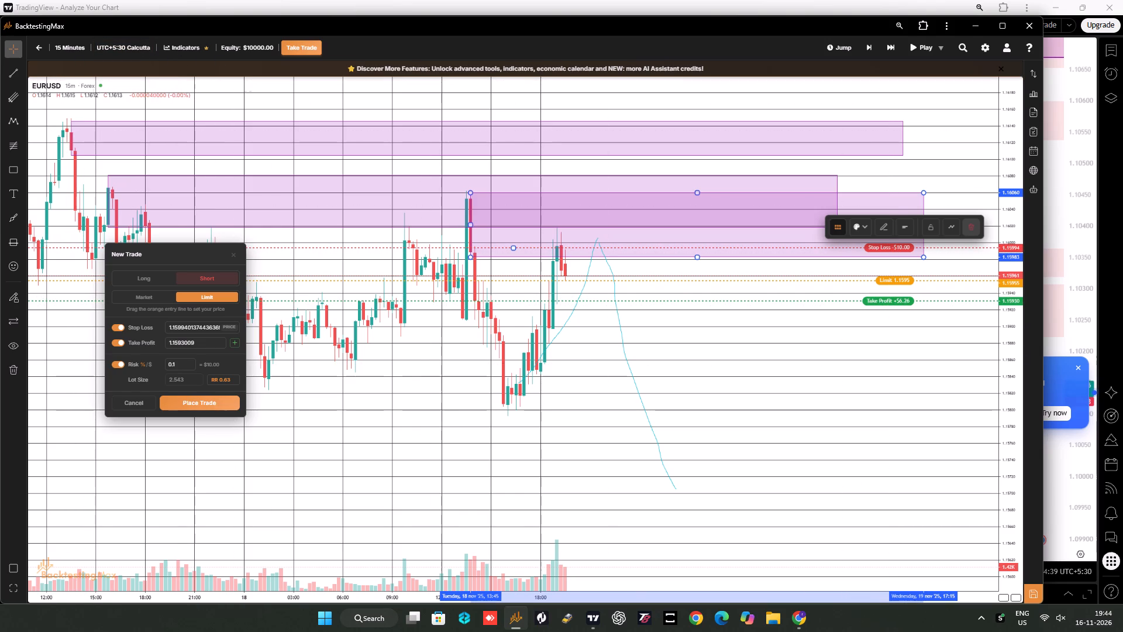
Switch the chart to the 1-day timeframe and set the short order's take profit to about 1.15808.
{"action": "left_click", "coordinate": [73, 46]}
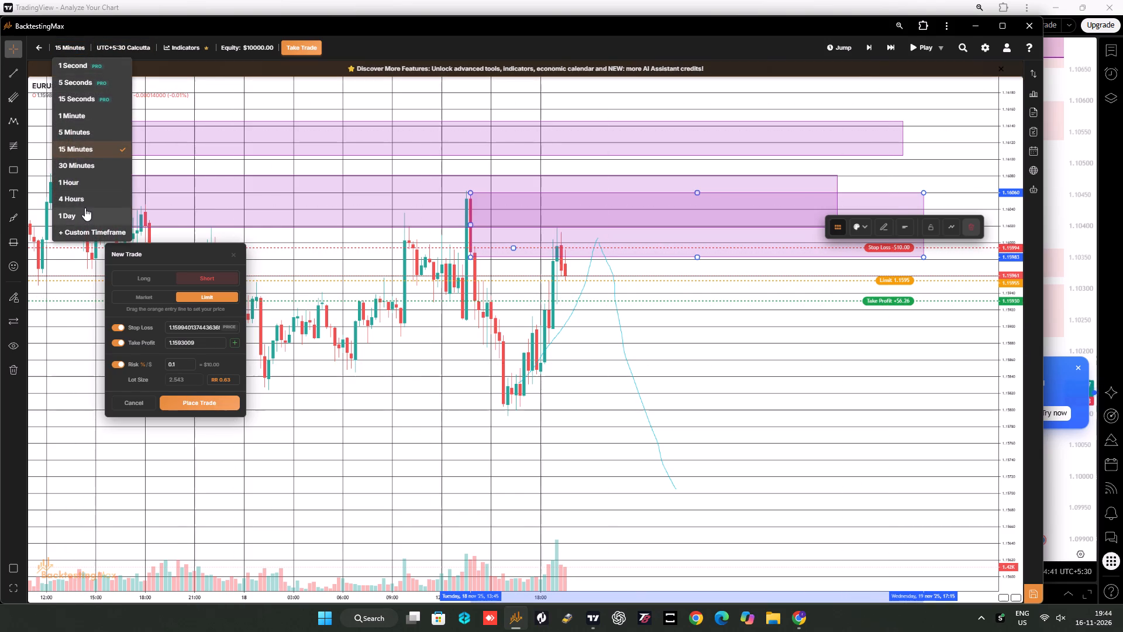
{"action": "left_click", "coordinate": [85, 209]}
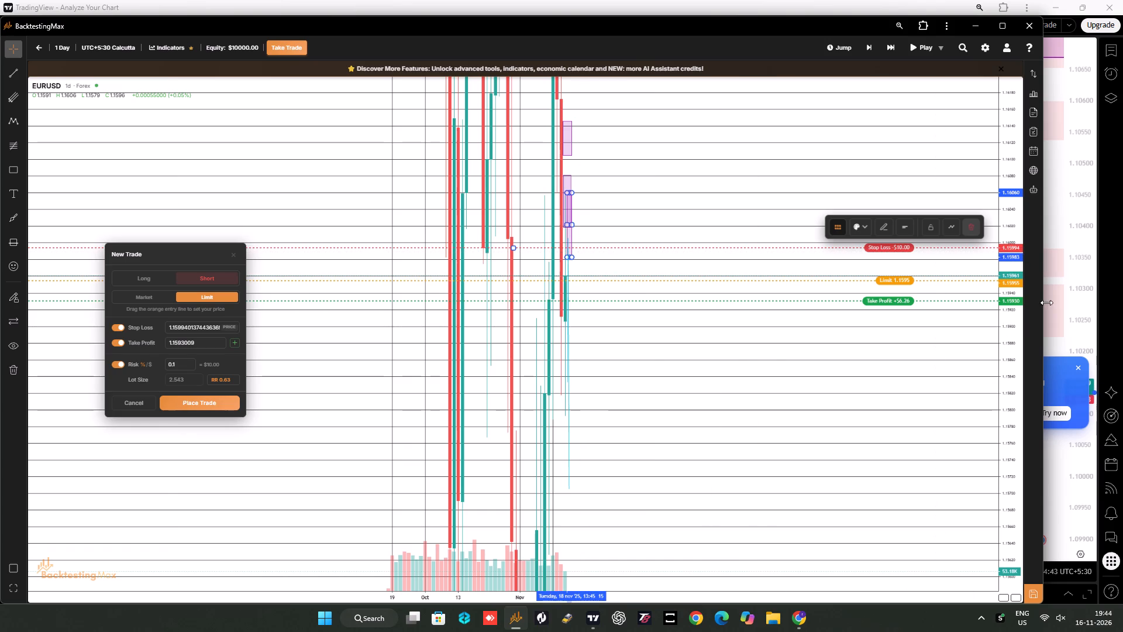
{"action": "left_click_drag", "start_coordinate": [1011, 297], "coordinate": [1032, 452]}
{"action": "scroll", "coordinate": [805, 420], "scroll_direction": "up", "scroll_amount": 7}
{"action": "left_click_drag", "start_coordinate": [641, 407], "coordinate": [959, 406]}
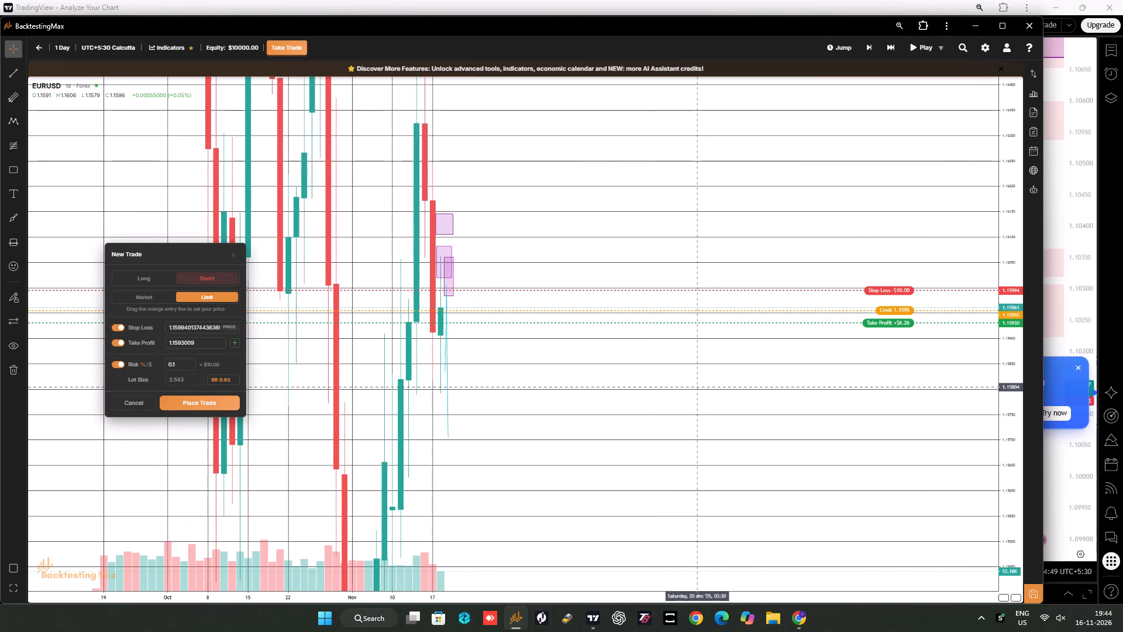
{"action": "left_click_drag", "start_coordinate": [887, 321], "coordinate": [900, 373]}
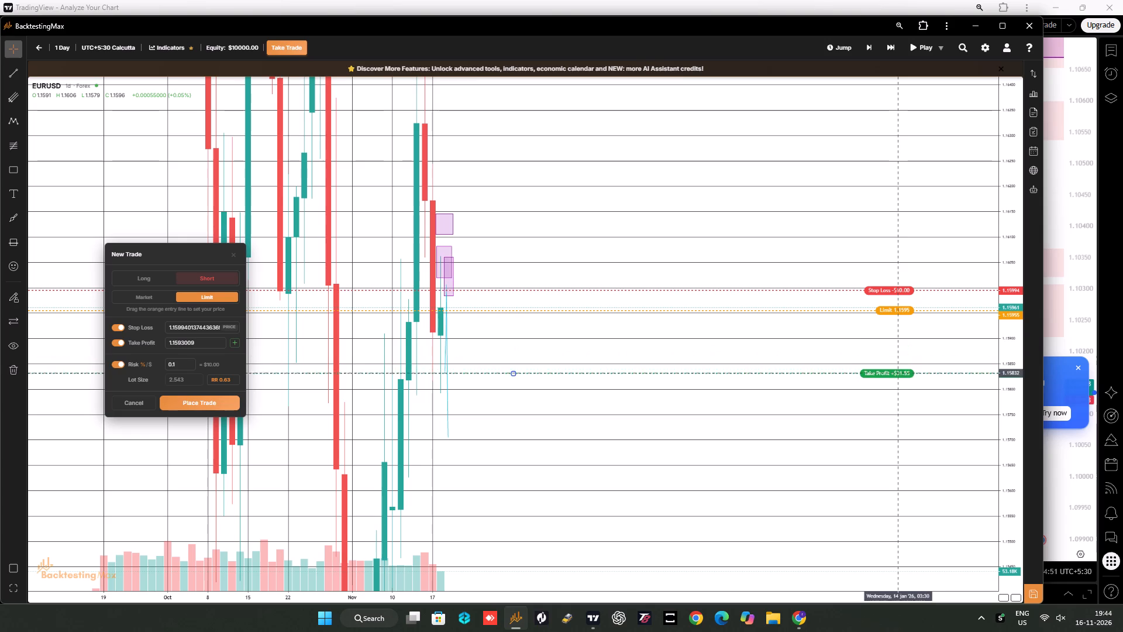
{"action": "left_click_drag", "start_coordinate": [900, 373], "coordinate": [904, 384]}
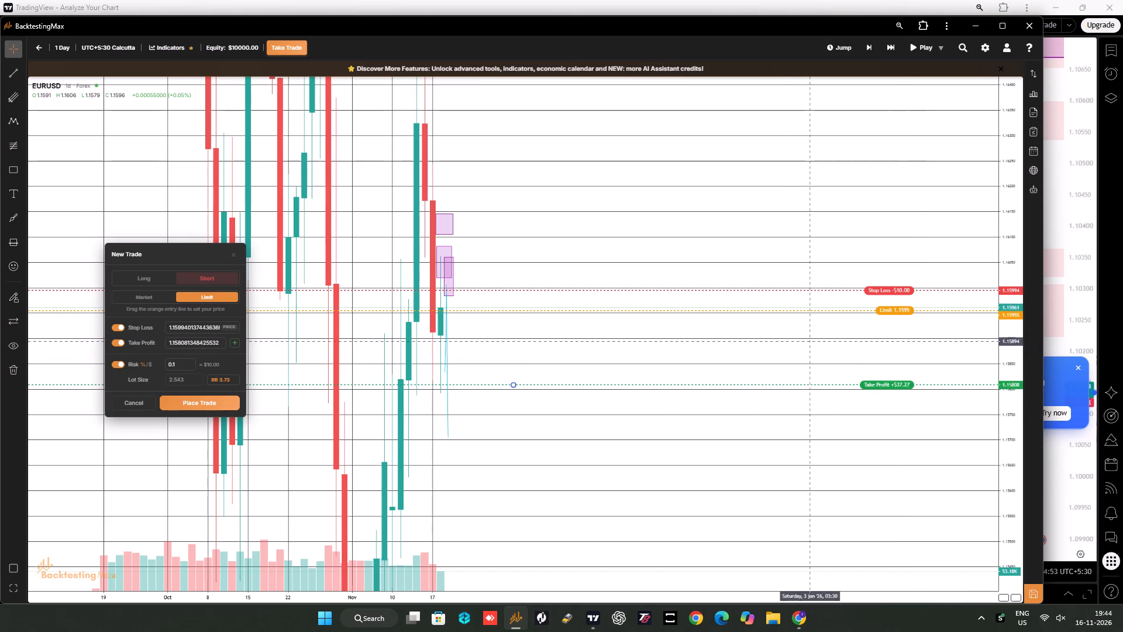
Switch to the 5-minute timeframe and examine the order levels against the recent candles, zones and projected path.
{"action": "left_click", "coordinate": [63, 50]}
{"action": "left_click", "coordinate": [77, 126]}
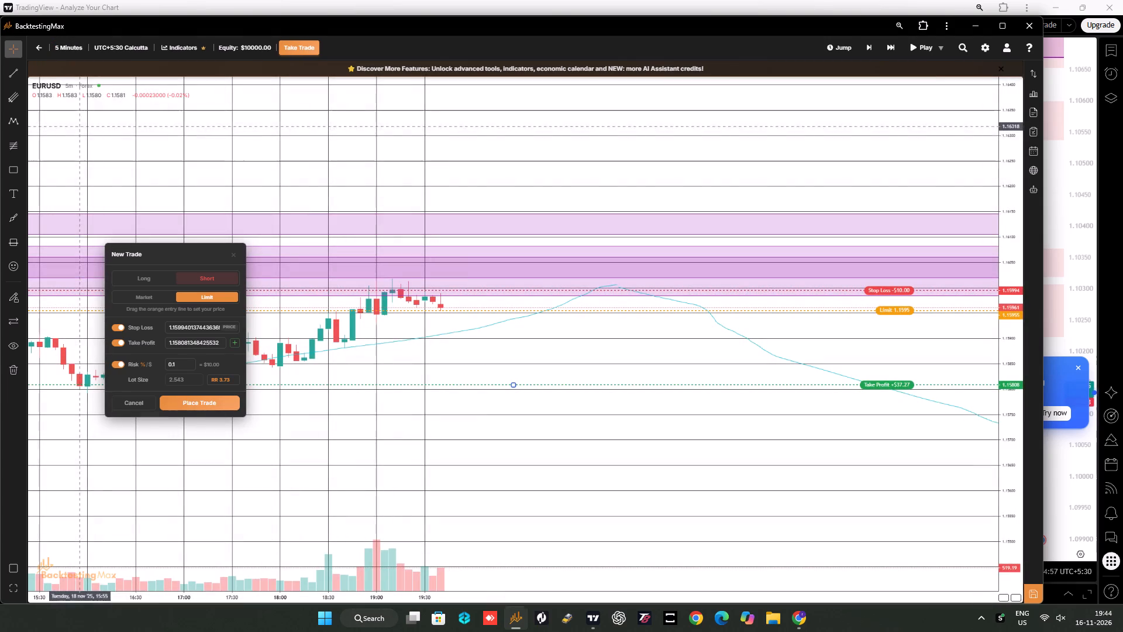
{"action": "scroll", "coordinate": [557, 331], "scroll_direction": "down", "scroll_amount": 11}
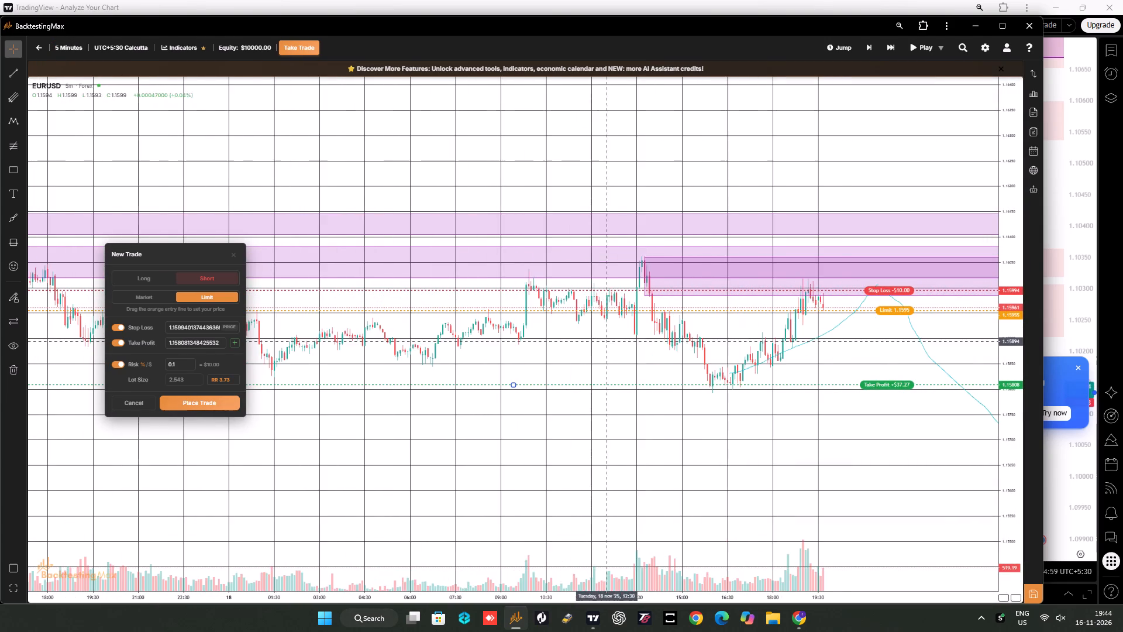
{"action": "scroll", "coordinate": [673, 357], "scroll_direction": "down", "scroll_amount": 2}
{"action": "scroll", "coordinate": [734, 371], "scroll_direction": "up", "scroll_amount": 3}
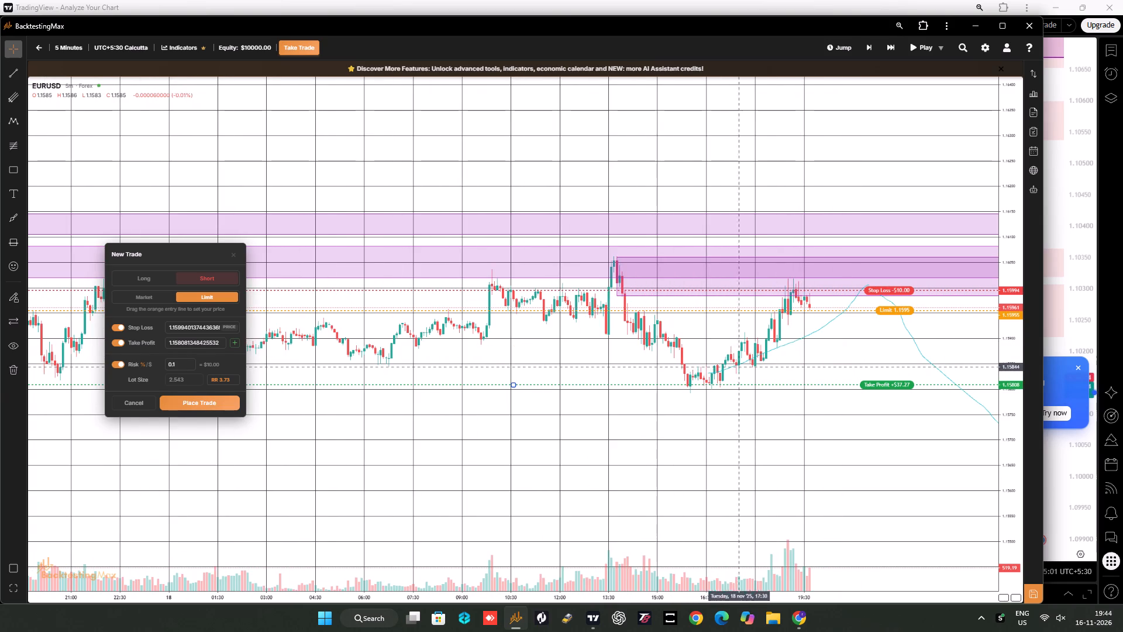
{"action": "scroll", "coordinate": [745, 367], "scroll_direction": "up", "scroll_amount": 2}
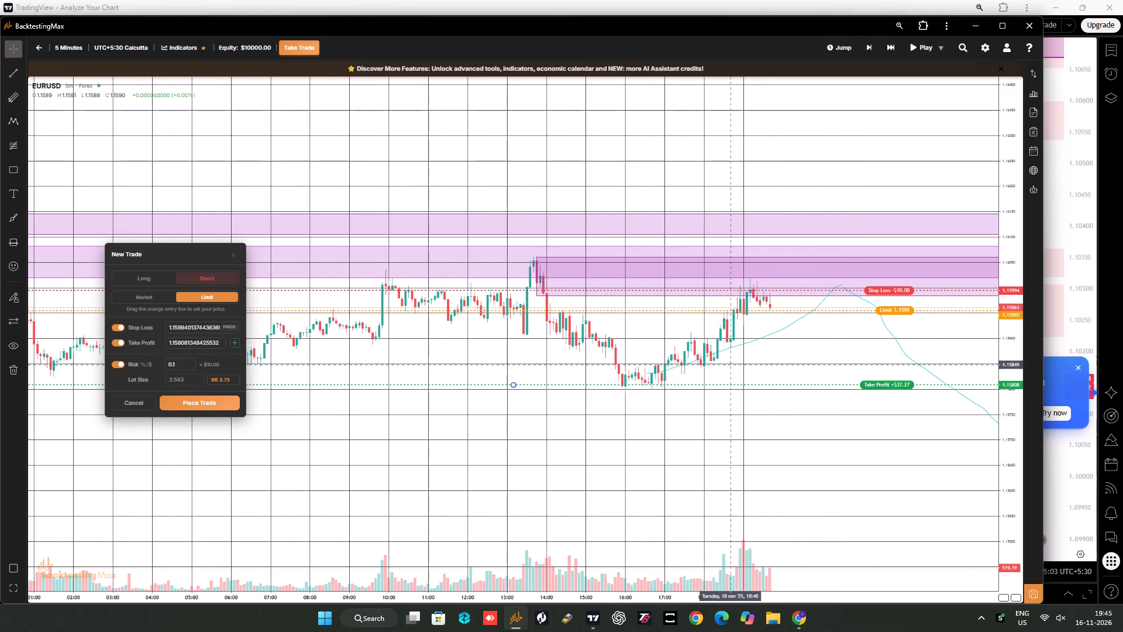
{"action": "left_click_drag", "start_coordinate": [784, 354], "coordinate": [673, 355]}
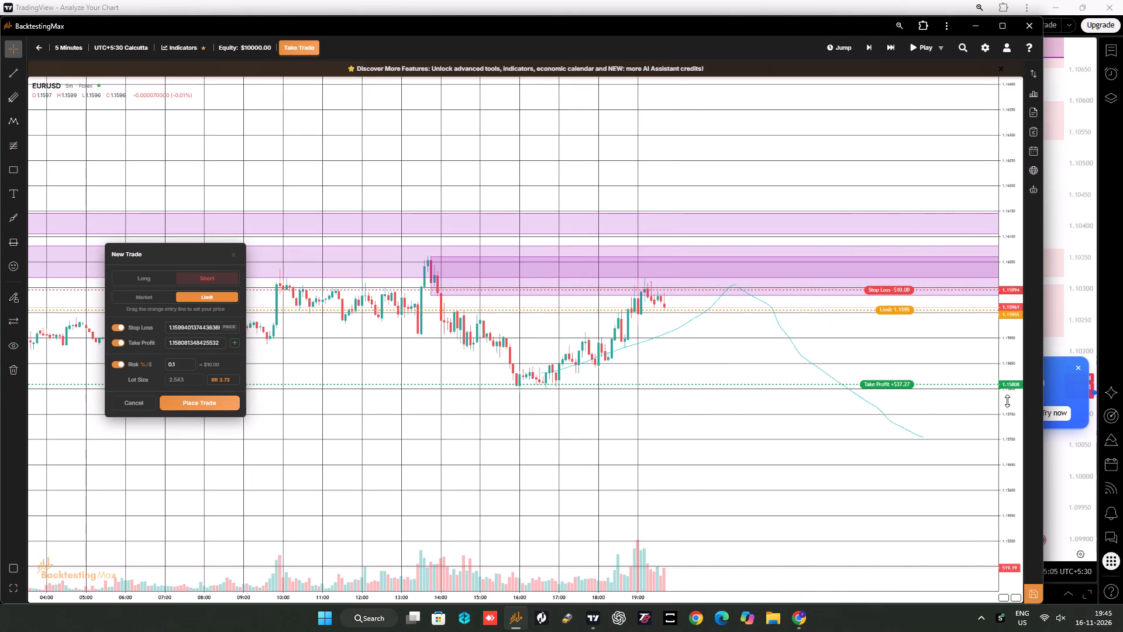
{"action": "left_click_drag", "start_coordinate": [1015, 397], "coordinate": [991, 140]}
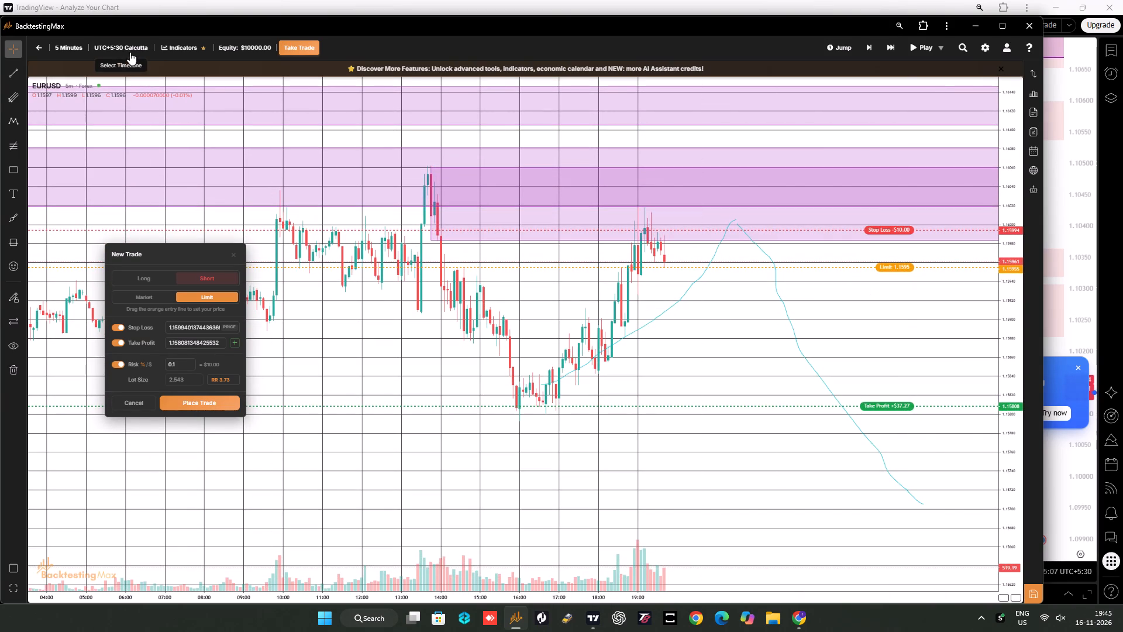
Switch the chart to the 1-minute timeframe with the latest candles and order levels in view.
{"action": "left_click", "coordinate": [64, 51]}
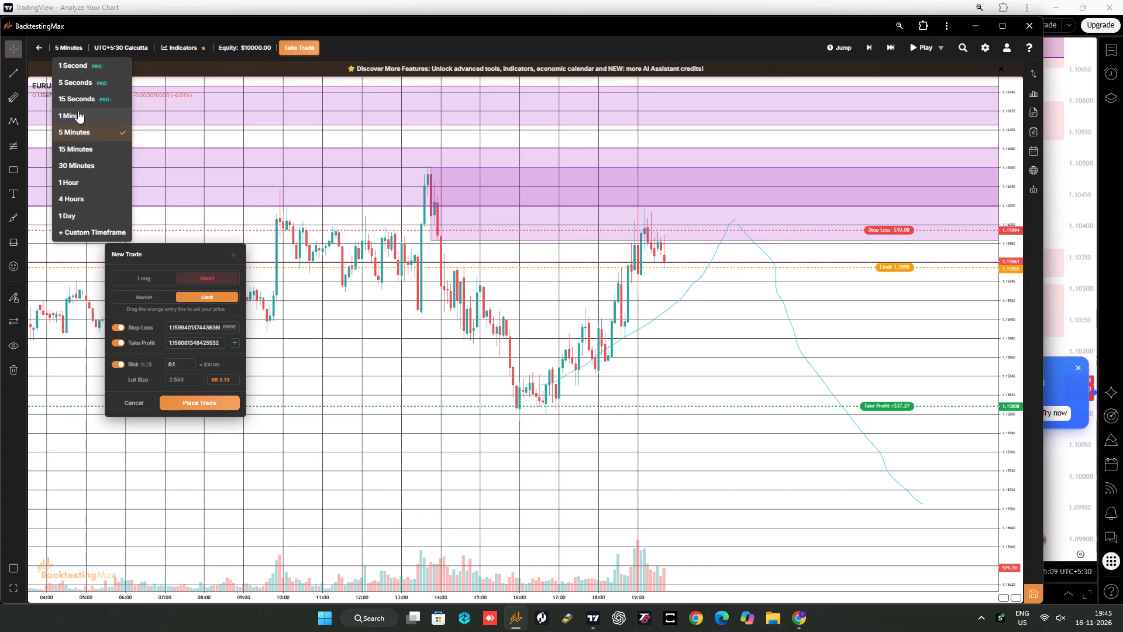
{"action": "left_click", "coordinate": [78, 111]}
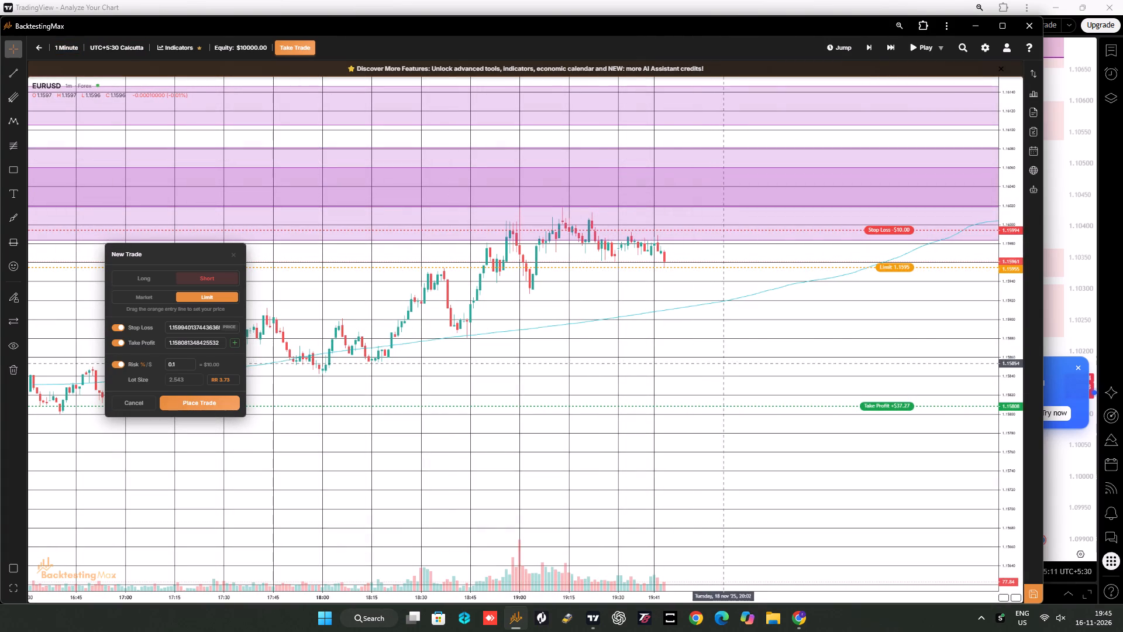
{"action": "left_click_drag", "start_coordinate": [731, 366], "coordinate": [838, 363]}
{"action": "scroll", "coordinate": [829, 365], "scroll_direction": "down", "scroll_amount": 2}
{"action": "scroll", "coordinate": [853, 358], "scroll_direction": "up", "scroll_amount": 2}
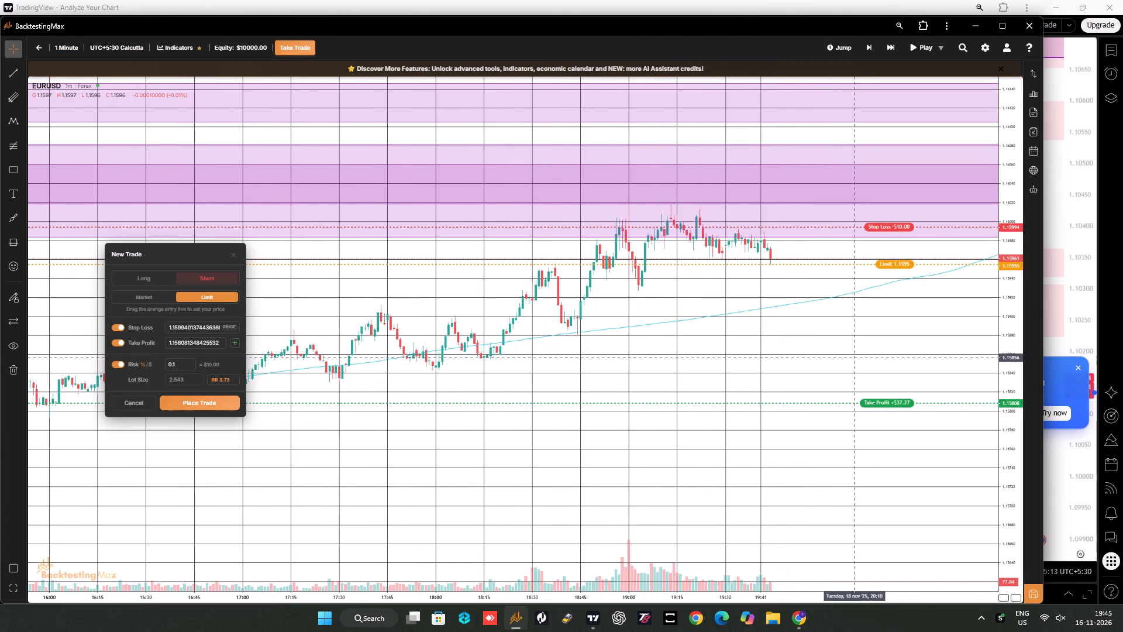
Adjust the short order's limit entry to about 1.15954 and place the trade.
{"action": "left_click", "coordinate": [891, 268]}
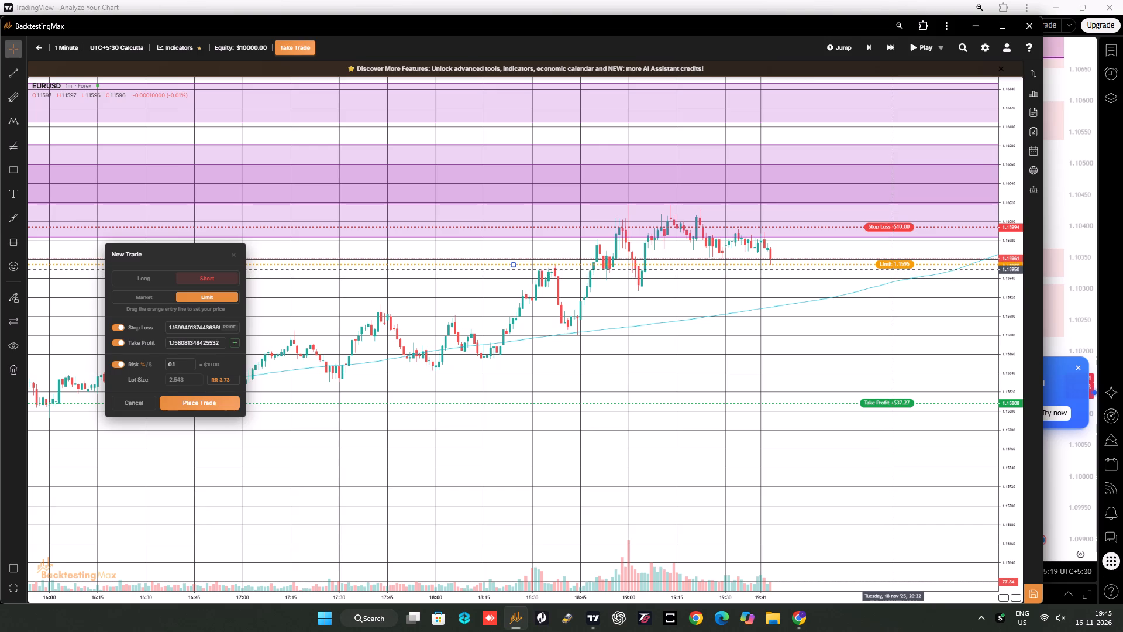
{"action": "left_click", "coordinate": [894, 265]}
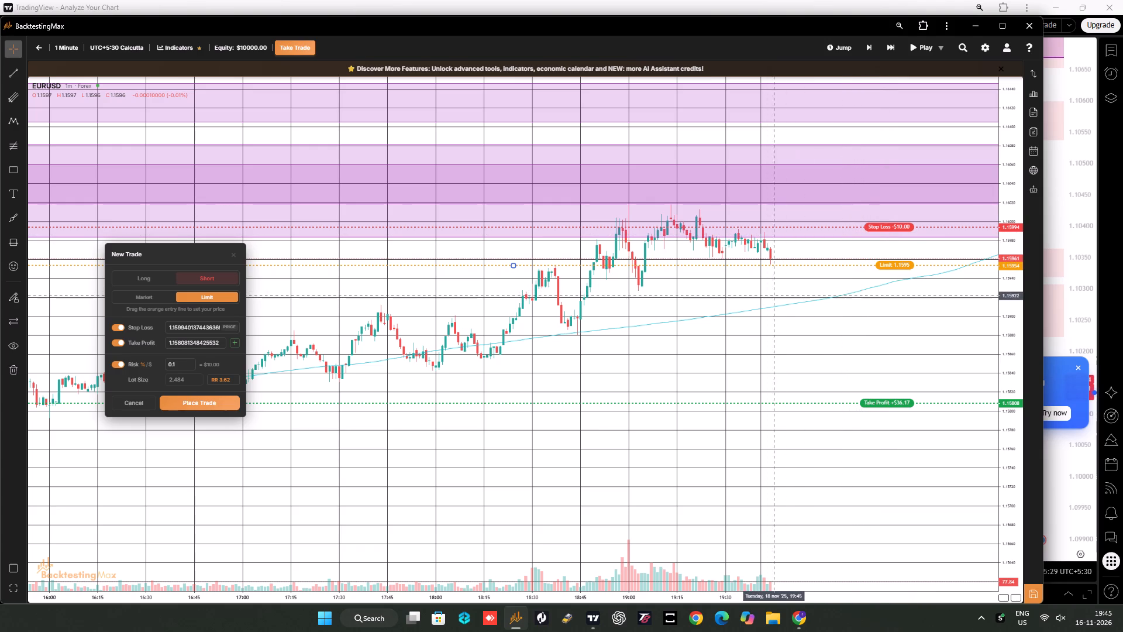
{"action": "scroll", "coordinate": [765, 297], "scroll_direction": "down", "scroll_amount": 4}
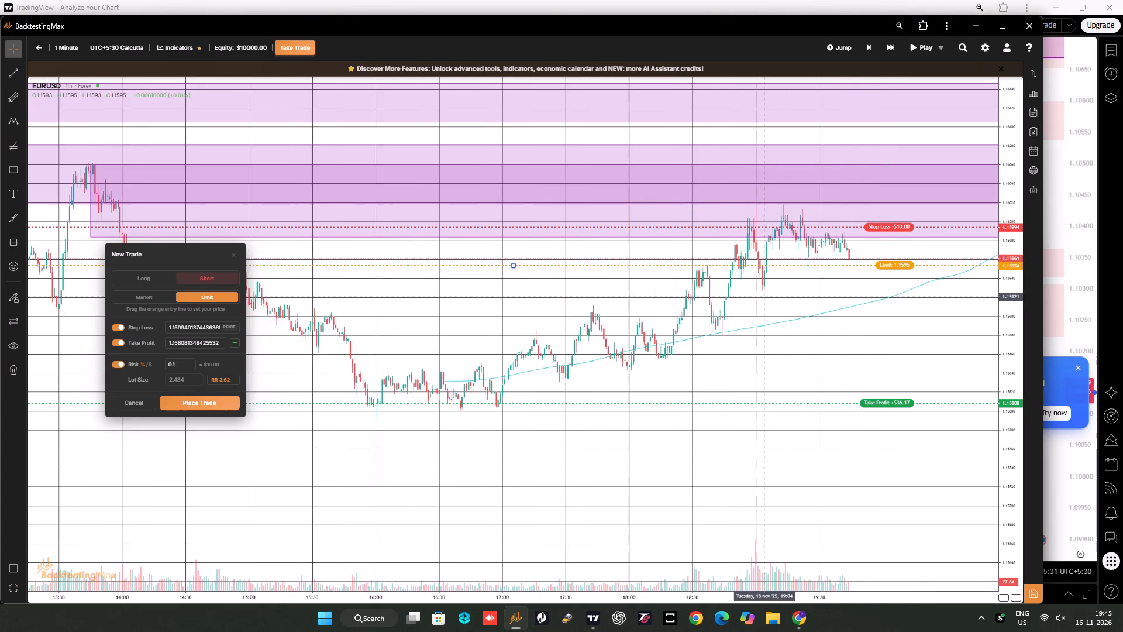
{"action": "scroll", "coordinate": [765, 297], "scroll_direction": "down", "scroll_amount": 4}
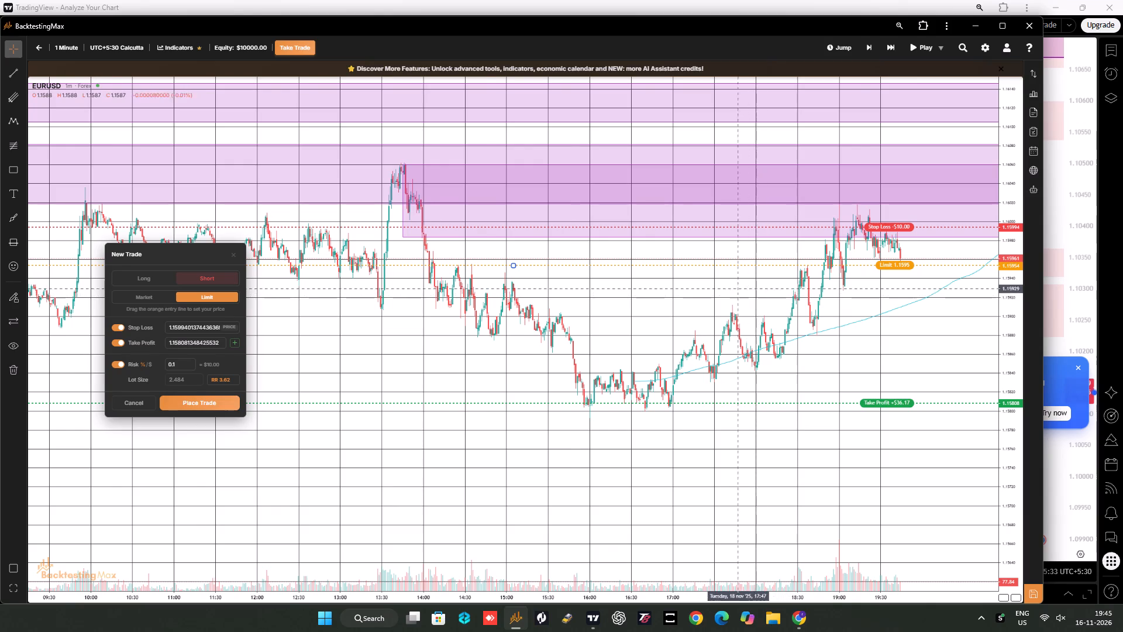
{"action": "left_click_drag", "start_coordinate": [718, 285], "coordinate": [614, 287]}
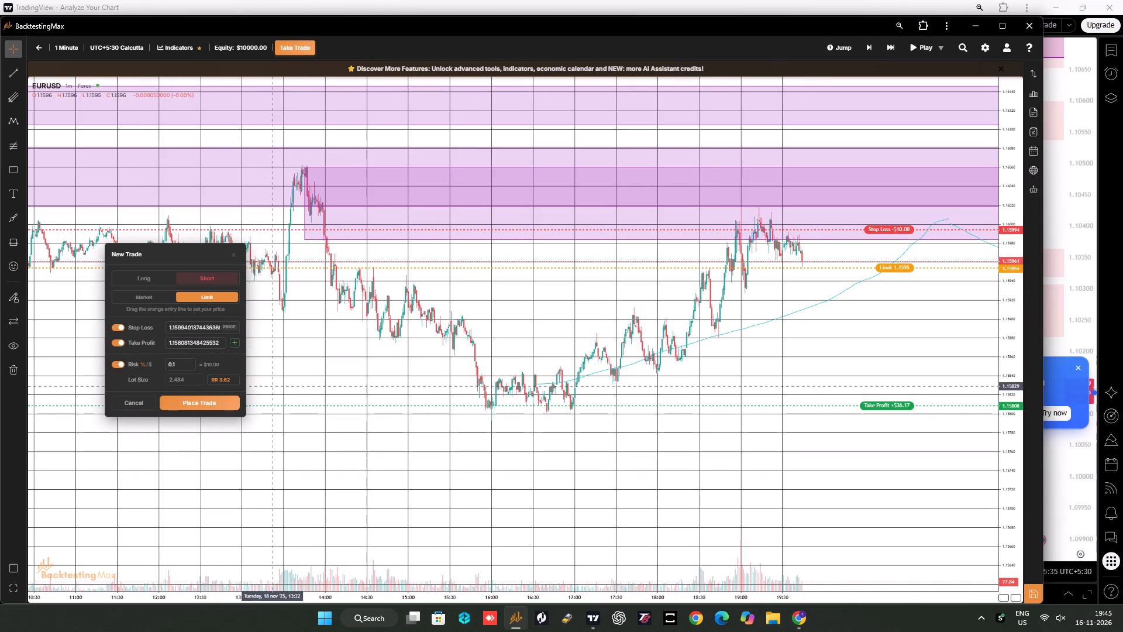
{"action": "left_click", "coordinate": [194, 406]}
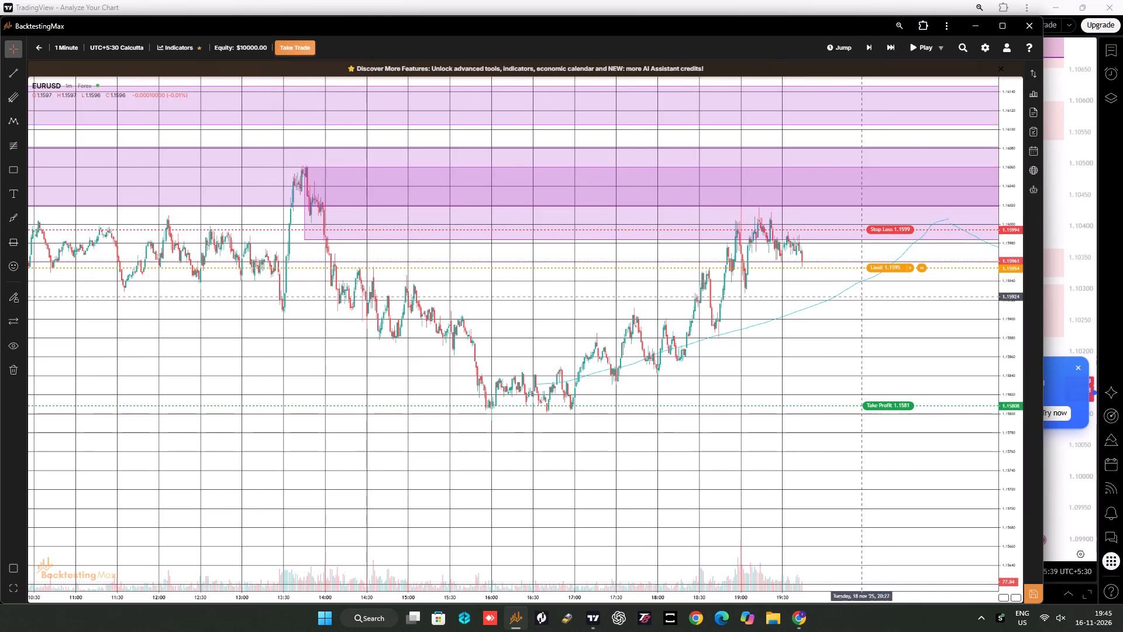
Skip the 1-minute replay ahead in 5-bar jumps to about 19:55 on November 18.
{"action": "left_click", "coordinate": [893, 50]}
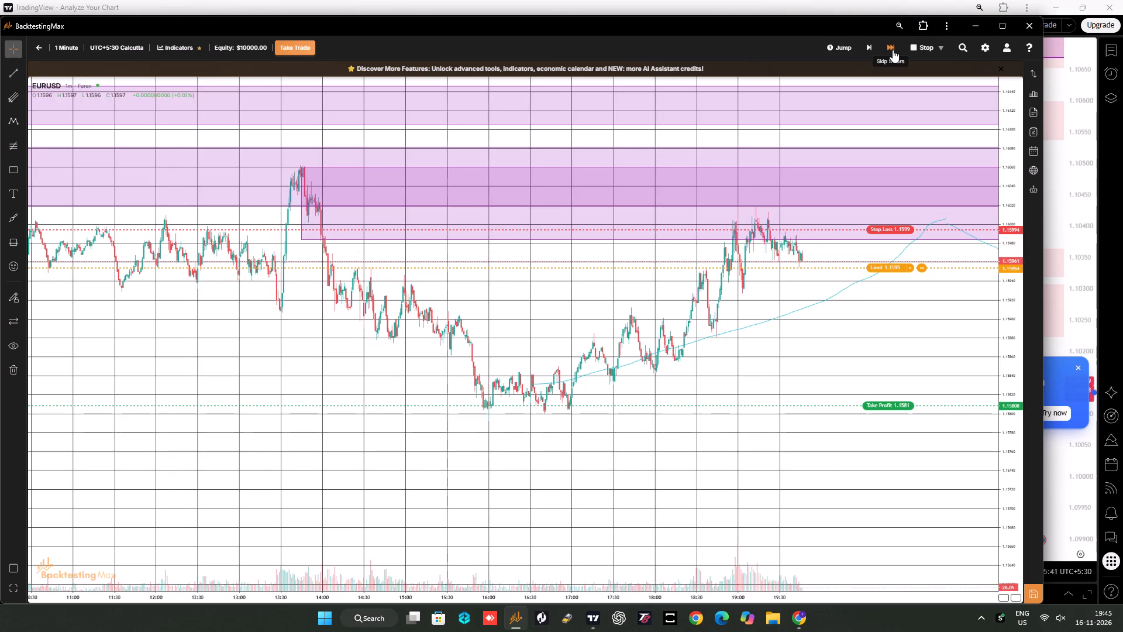
{"action": "left_click", "coordinate": [893, 50]}
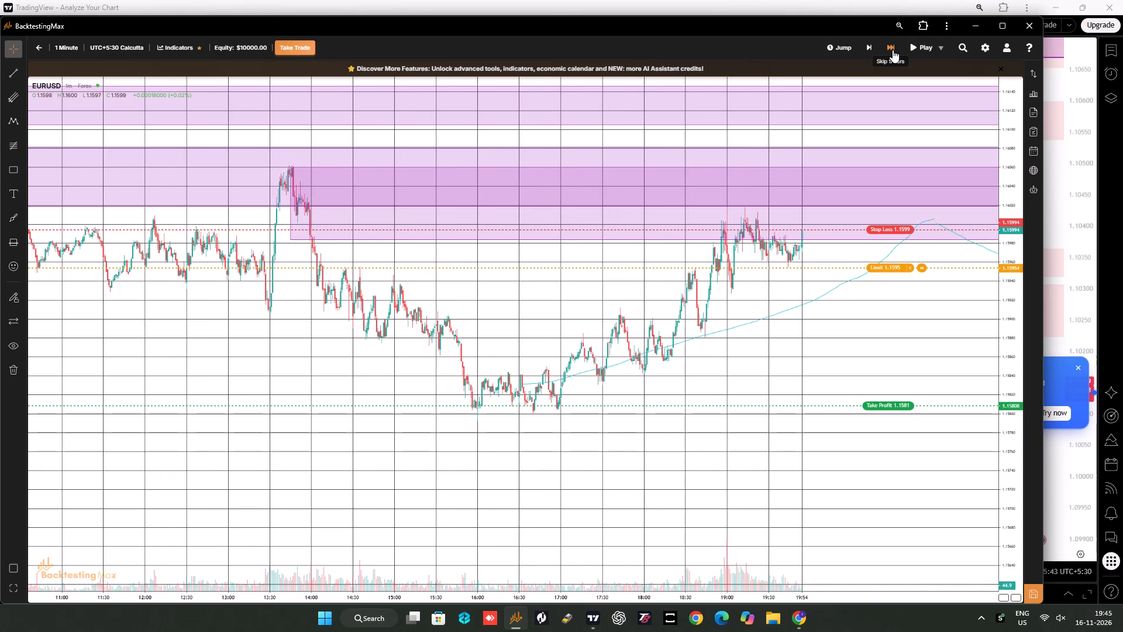
{"action": "left_click", "coordinate": [893, 50]}
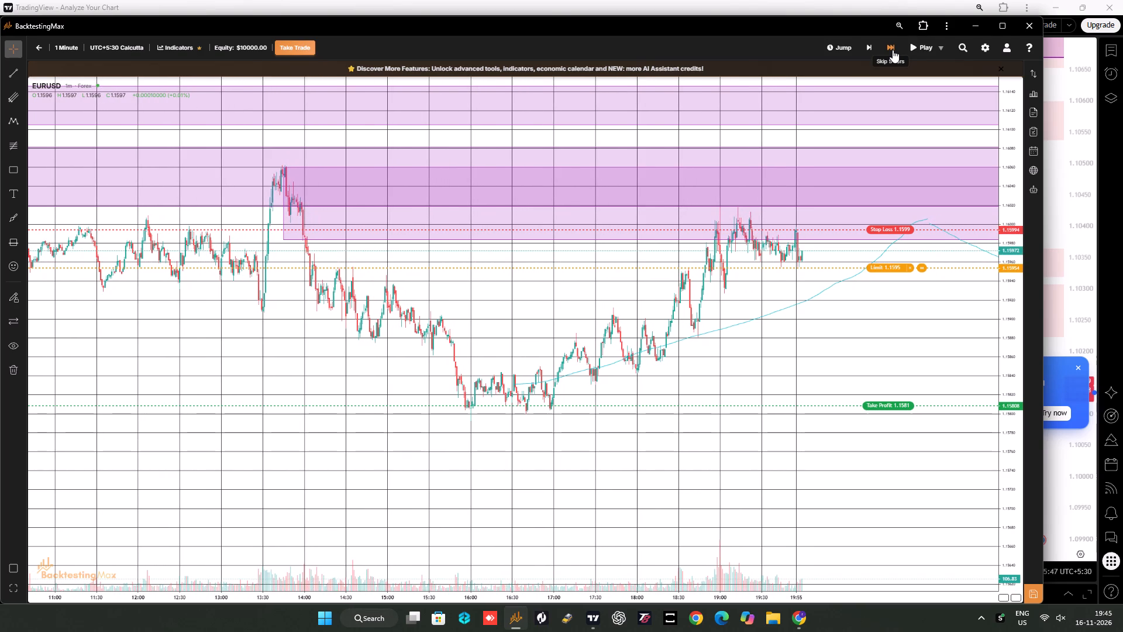
Open the trades list, play the replay to about 20:10 on November 18, and stop it.
{"action": "left_click", "coordinate": [1030, 77]}
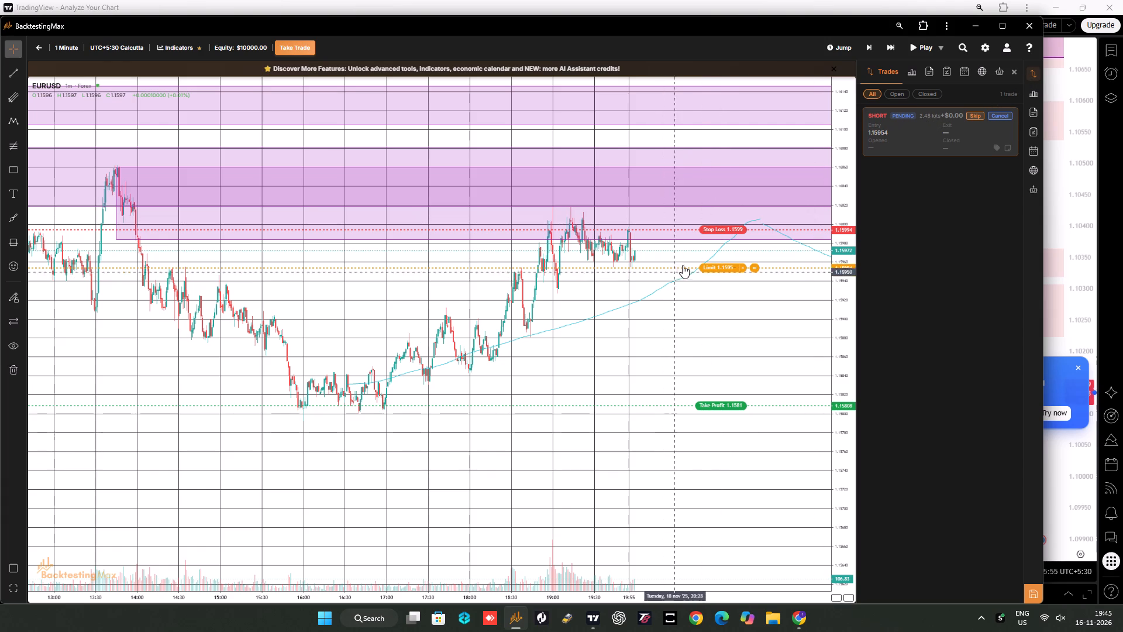
{"action": "left_click", "coordinate": [921, 47]}
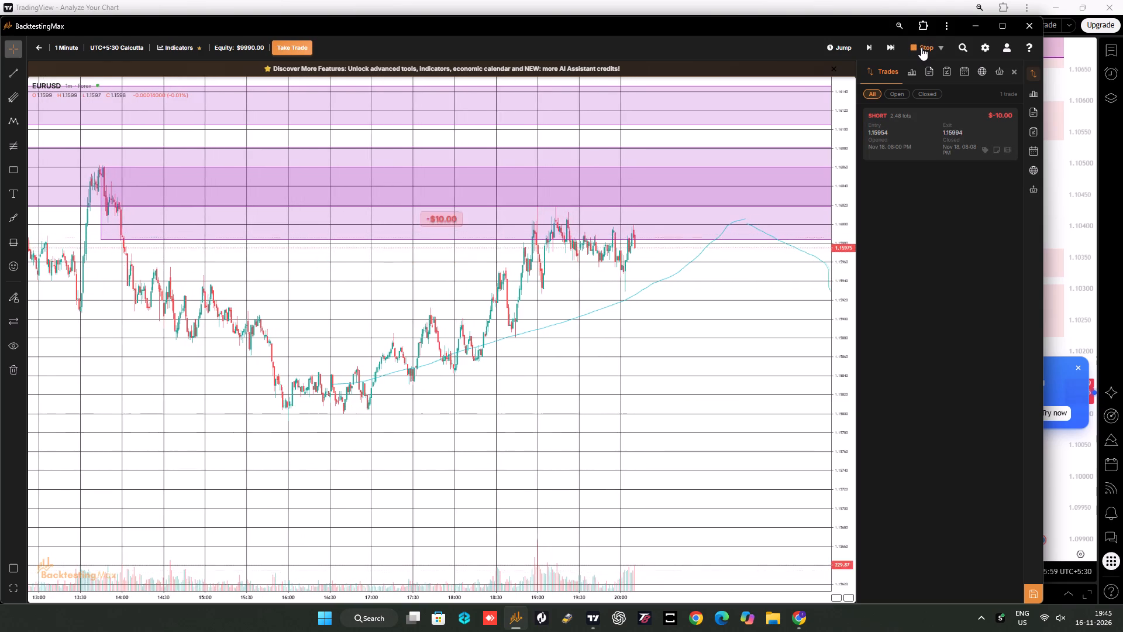
{"action": "left_click", "coordinate": [921, 47]}
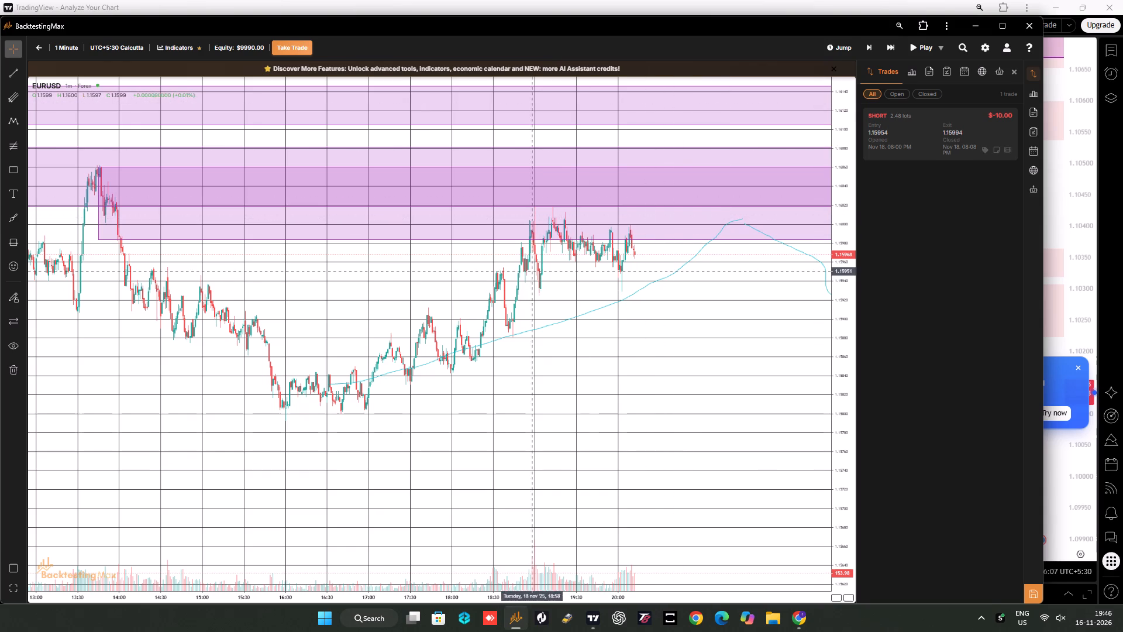
{"action": "scroll", "coordinate": [598, 278], "scroll_direction": "up", "scroll_amount": 3}
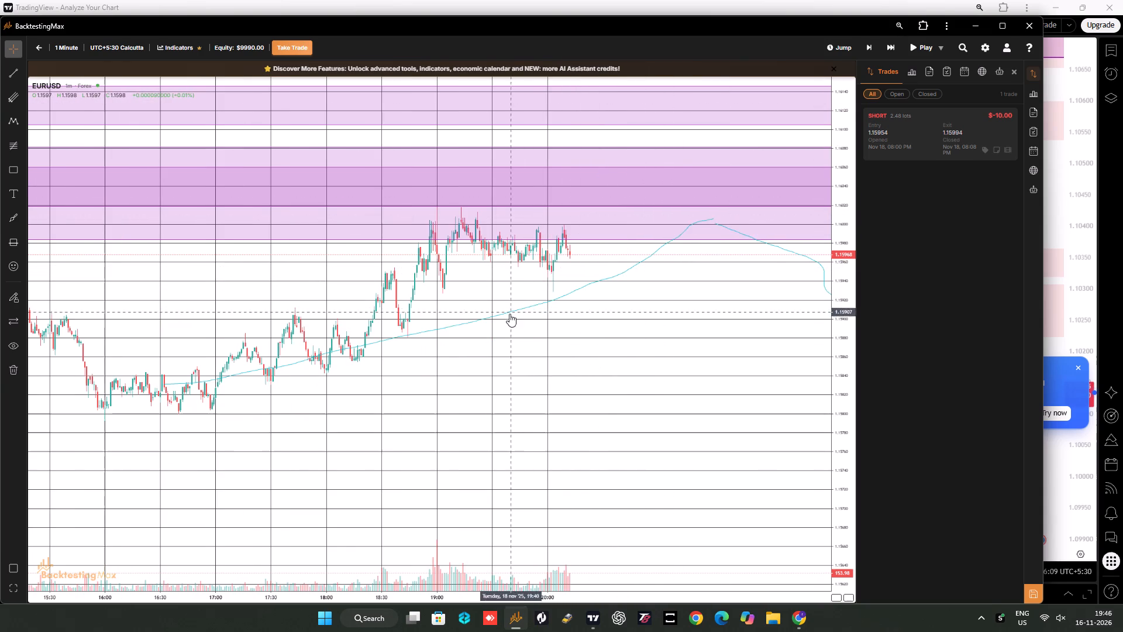
{"action": "left_click_drag", "start_coordinate": [614, 346], "coordinate": [749, 405]}
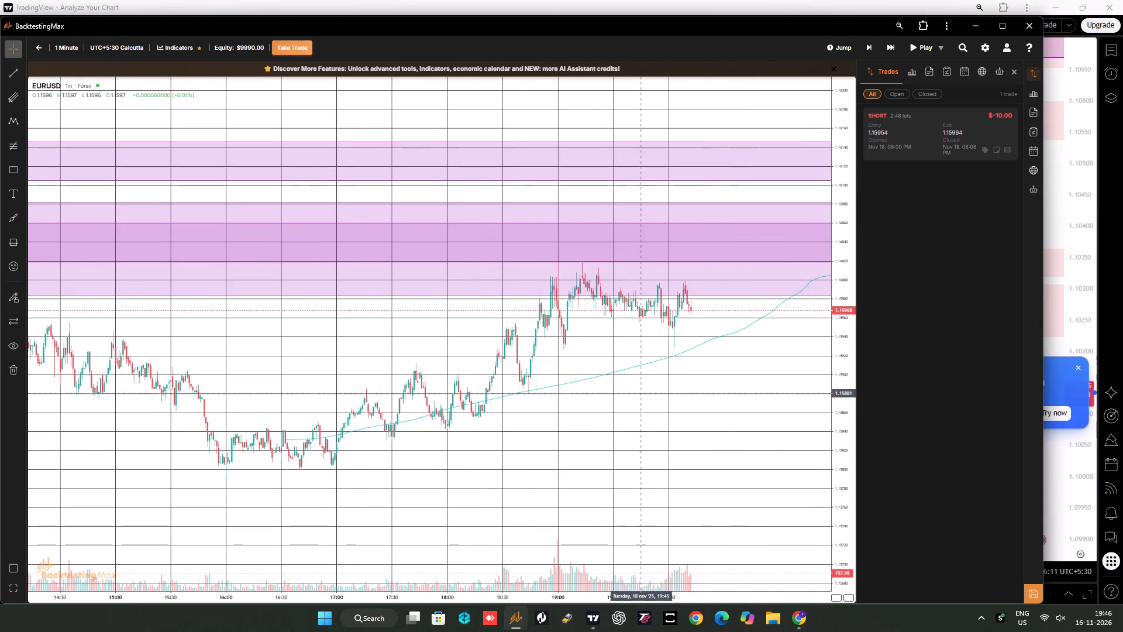
Examine the November 18 price action between the afternoon high inside the supply zones and the latest candles.
{"action": "scroll", "coordinate": [643, 390], "scroll_direction": "up", "scroll_amount": 4}
{"action": "left_click_drag", "start_coordinate": [670, 392], "coordinate": [720, 390]}
{"action": "scroll", "coordinate": [716, 390], "scroll_direction": "down", "scroll_amount": 2}
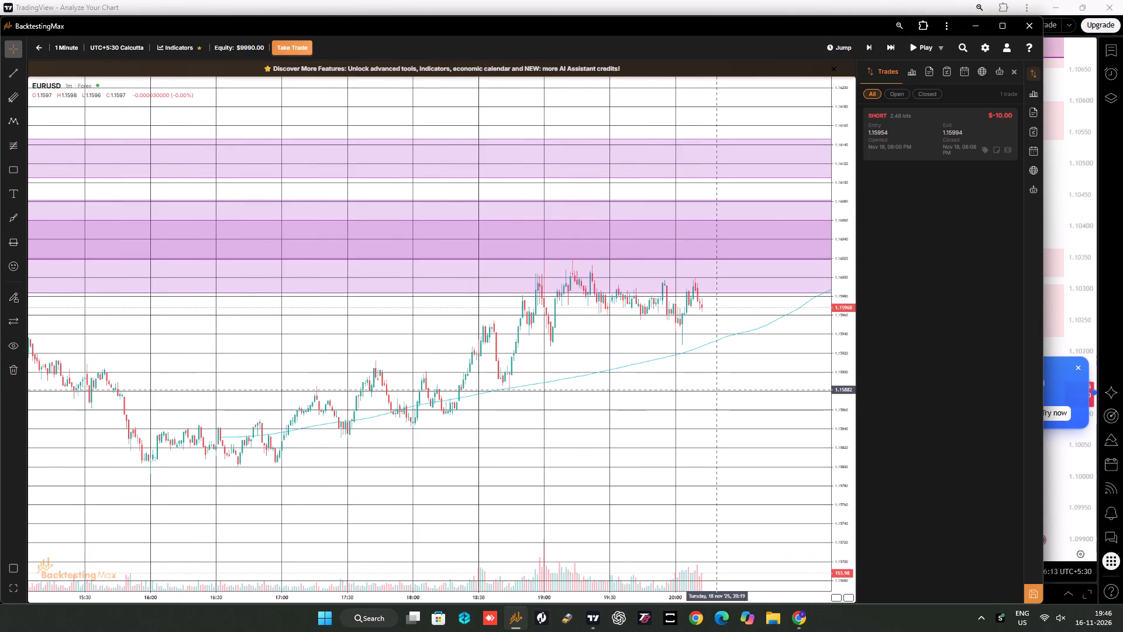
{"action": "left_click_drag", "start_coordinate": [376, 329], "coordinate": [700, 330]}
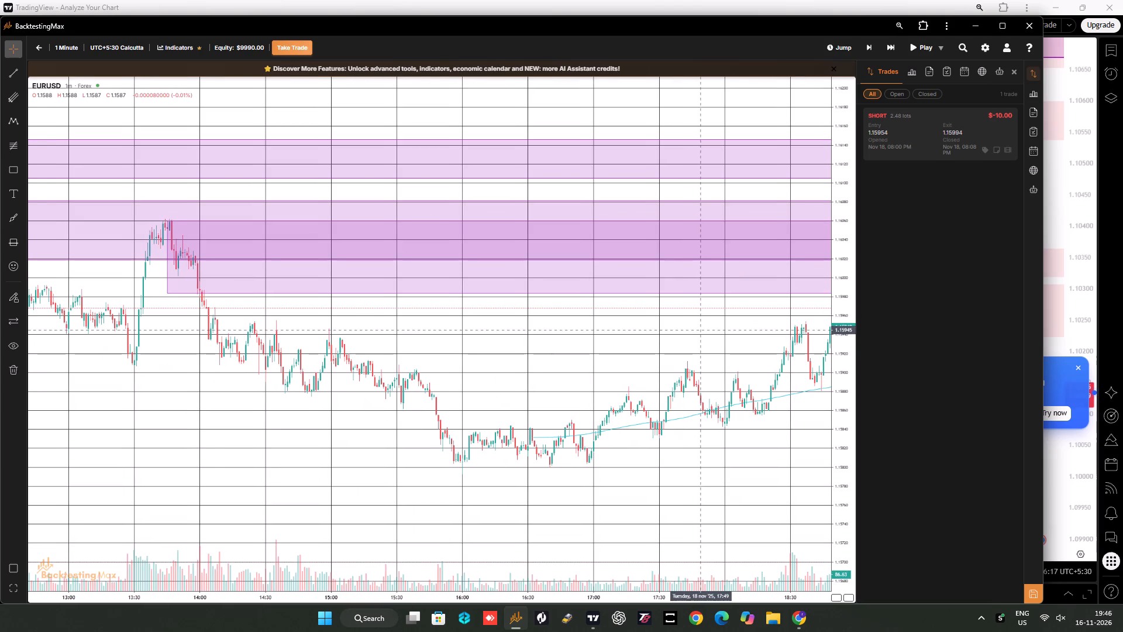
{"action": "left_click_drag", "start_coordinate": [700, 330], "coordinate": [327, 304]}
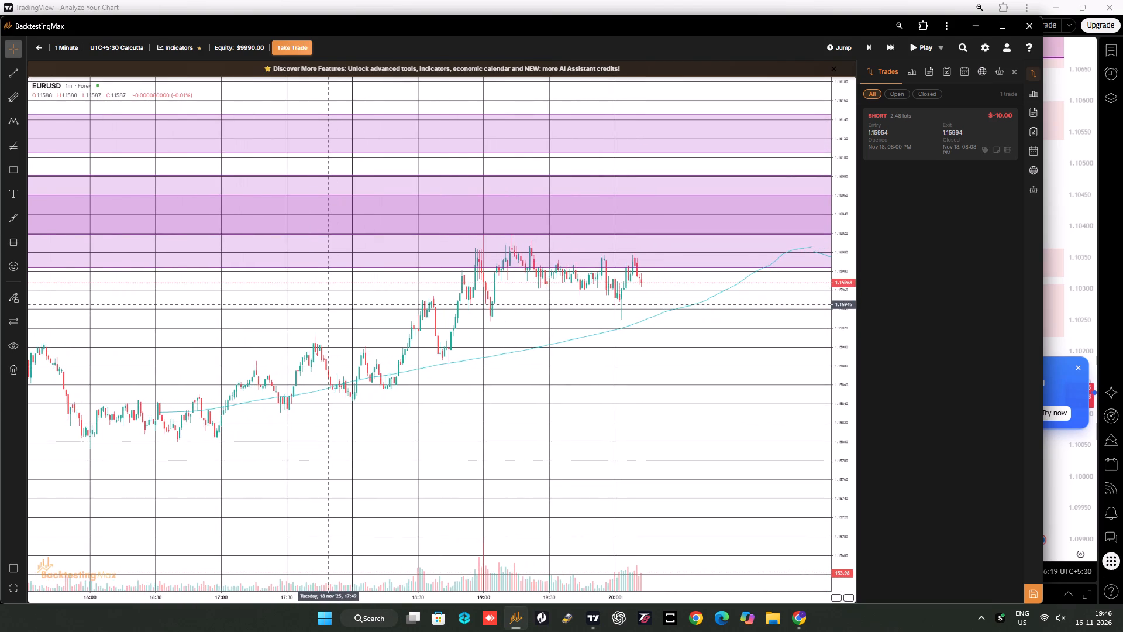
{"action": "left_click_drag", "start_coordinate": [327, 304], "coordinate": [848, 324]}
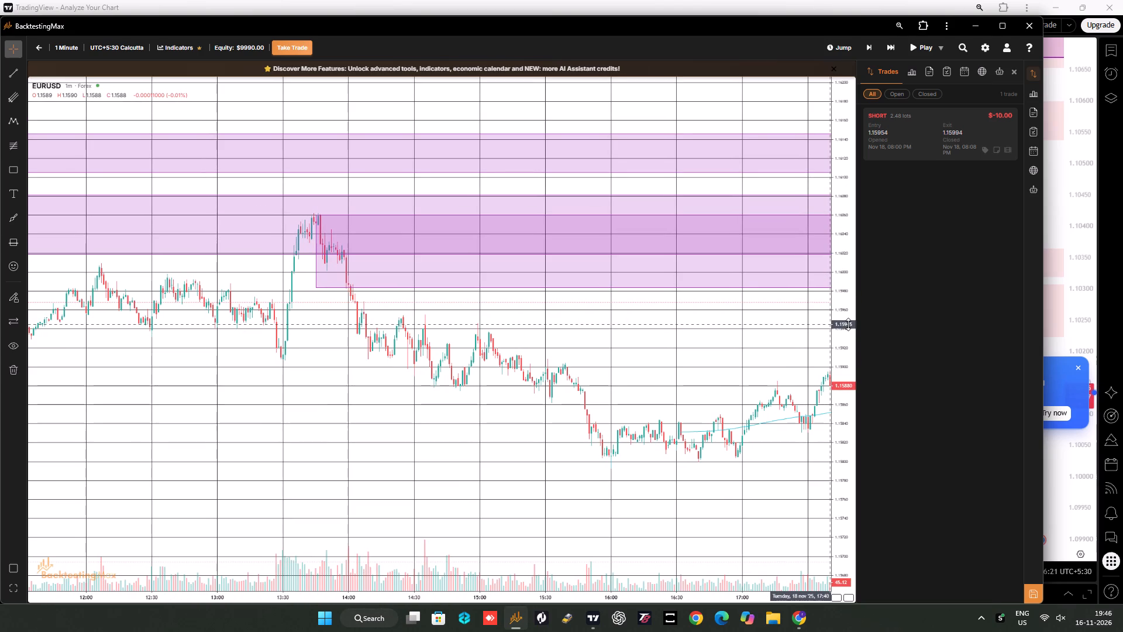
{"action": "left_click_drag", "start_coordinate": [848, 324], "coordinate": [809, 324]}
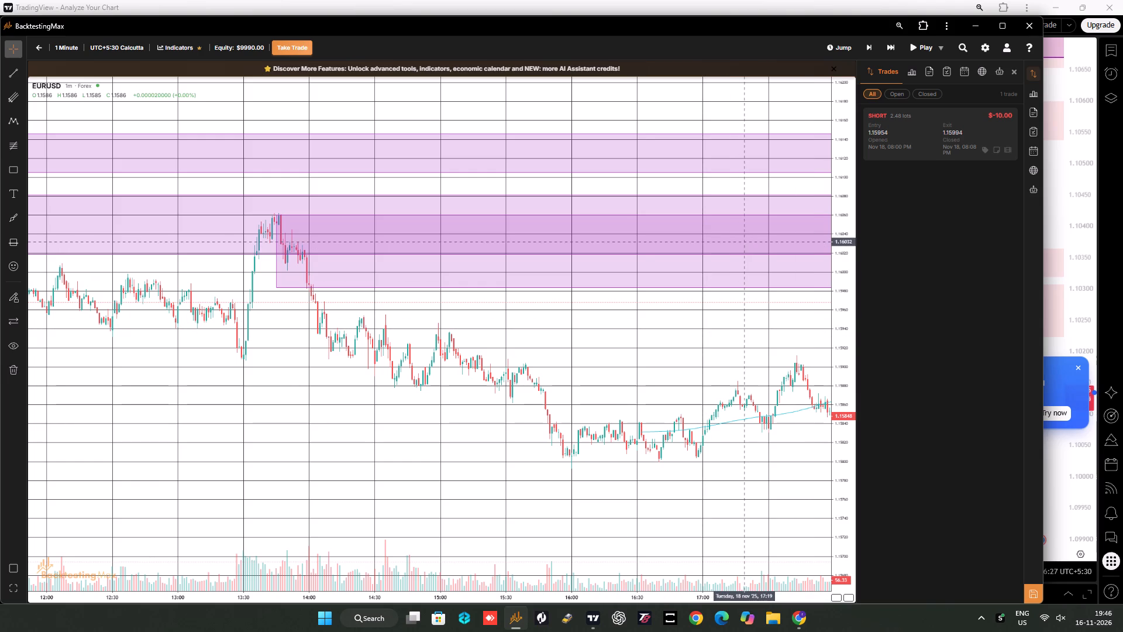
{"action": "left_click_drag", "start_coordinate": [729, 344], "coordinate": [399, 322]}
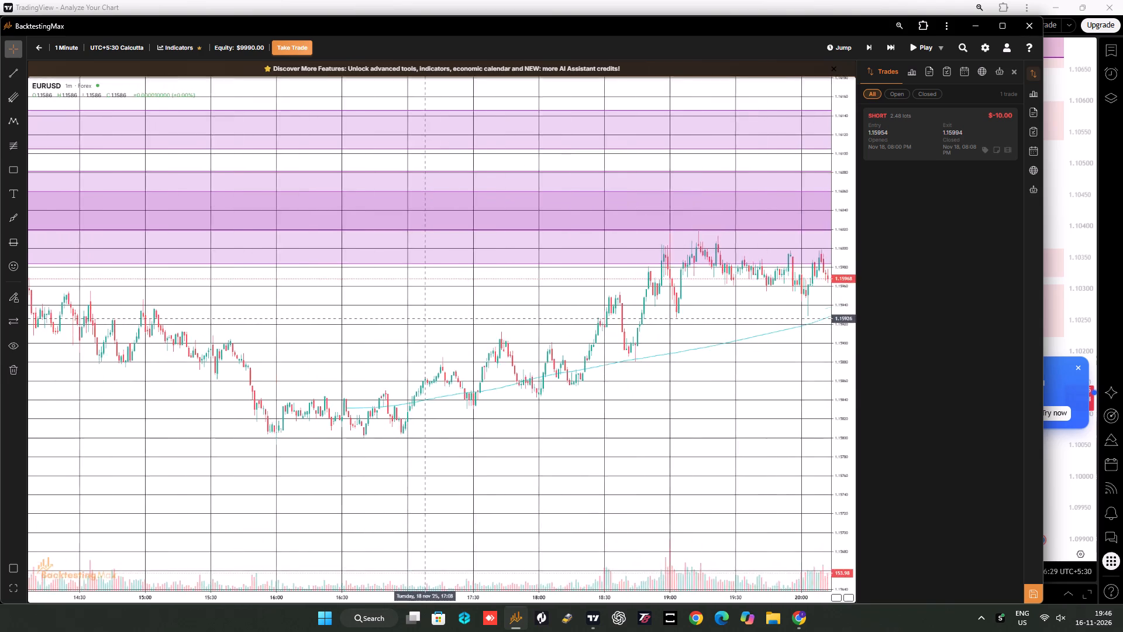
{"action": "left_click_drag", "start_coordinate": [399, 322], "coordinate": [385, 330]}
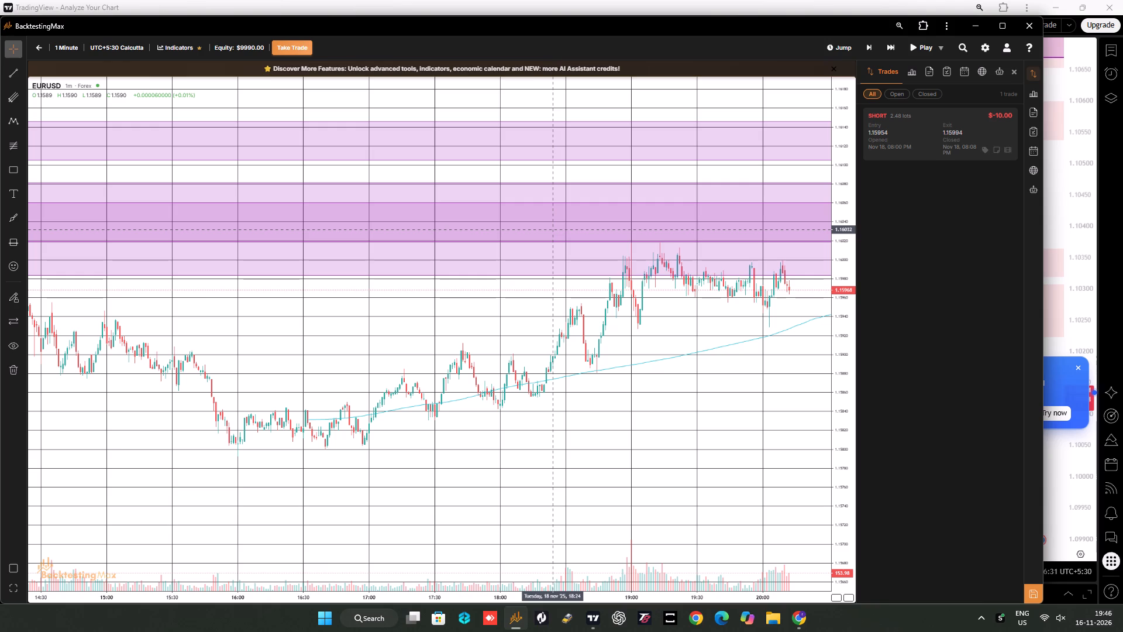
{"action": "left_click_drag", "start_coordinate": [485, 317], "coordinate": [739, 333]}
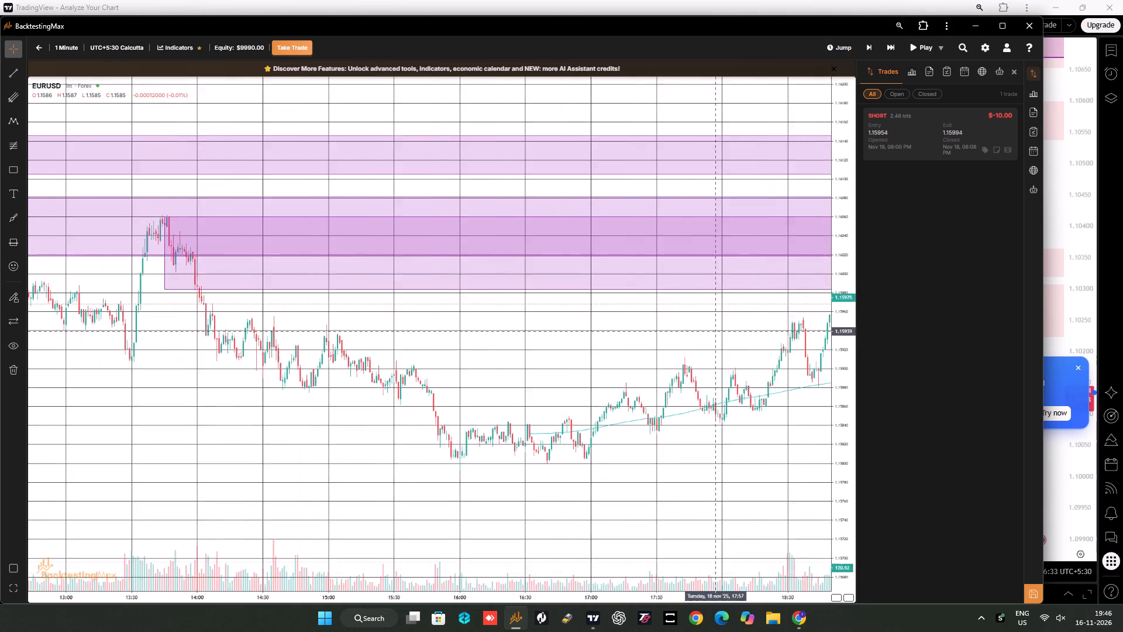
{"action": "left_click_drag", "start_coordinate": [739, 333], "coordinate": [738, 345]}
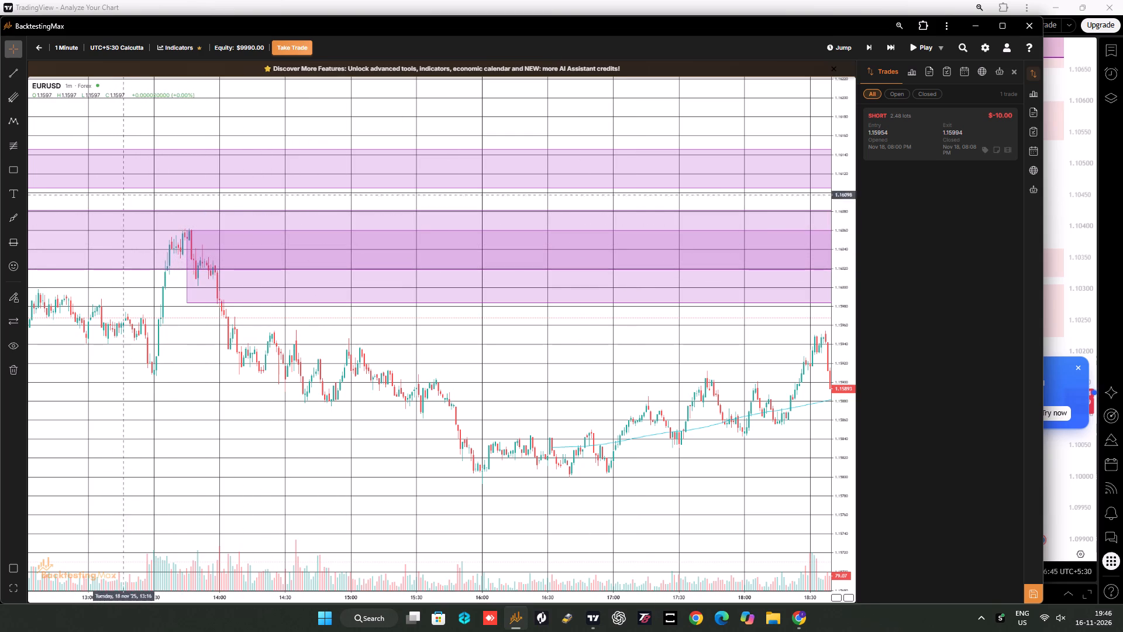
Hide all existing drawings on the chart.
{"action": "left_click", "coordinate": [13, 168]}
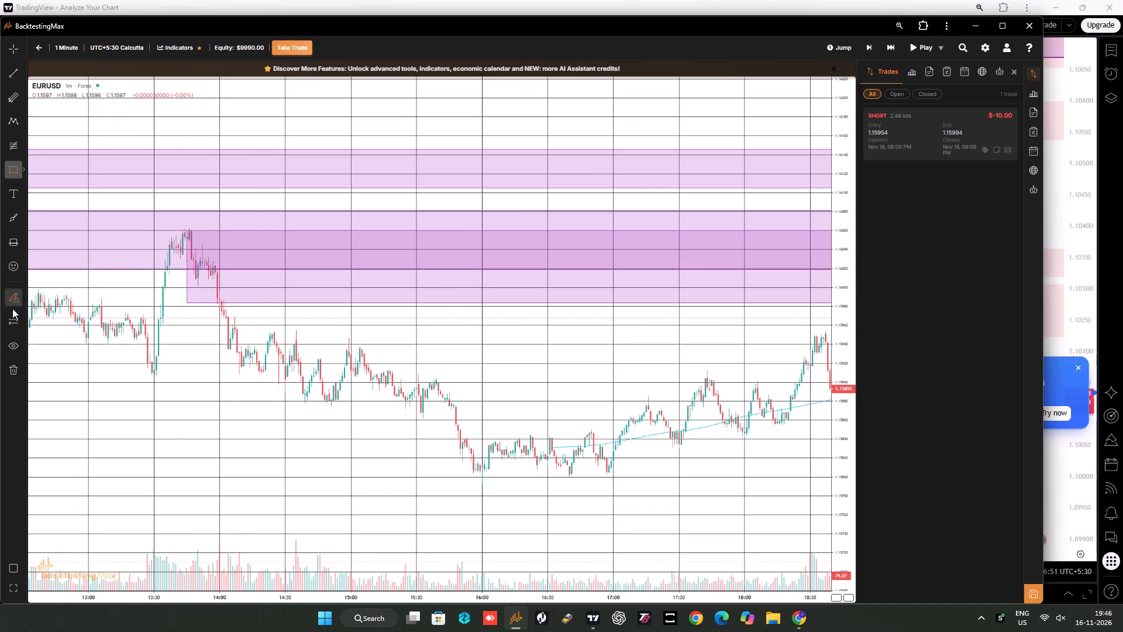
{"action": "left_click", "coordinate": [15, 349]}
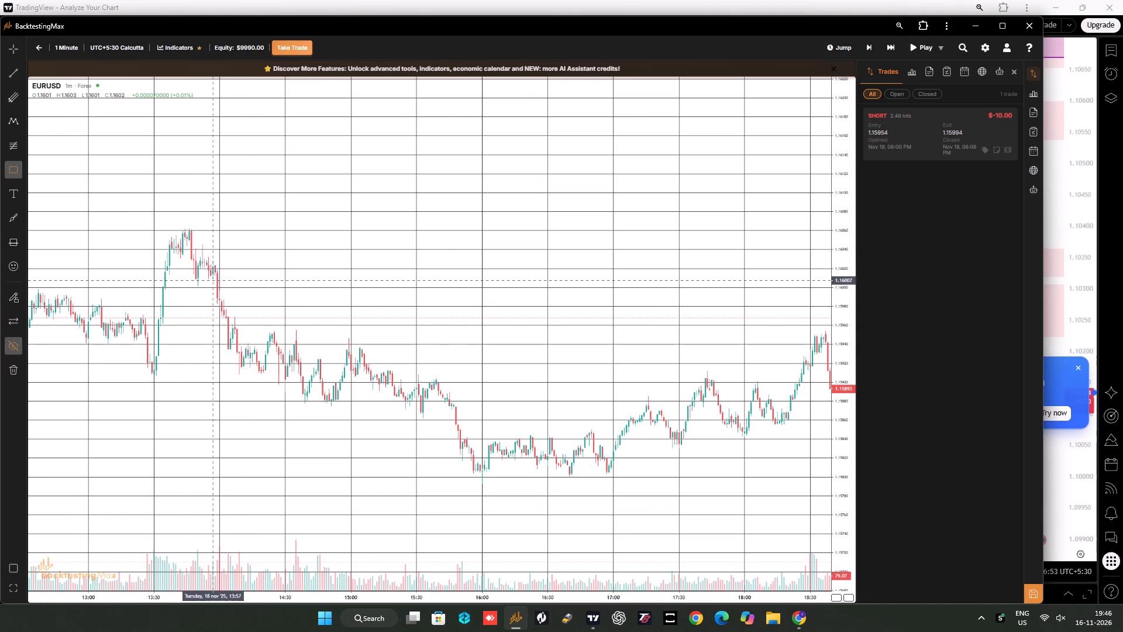
Draw a rectangle zone from about 1.16010 to 1.16028, spanning 13:57 to about 15:34 on November 18.
{"action": "scroll", "coordinate": [231, 277], "scroll_direction": "up", "scroll_amount": 2}
{"action": "scroll", "coordinate": [175, 284], "scroll_direction": "up", "scroll_amount": 3}
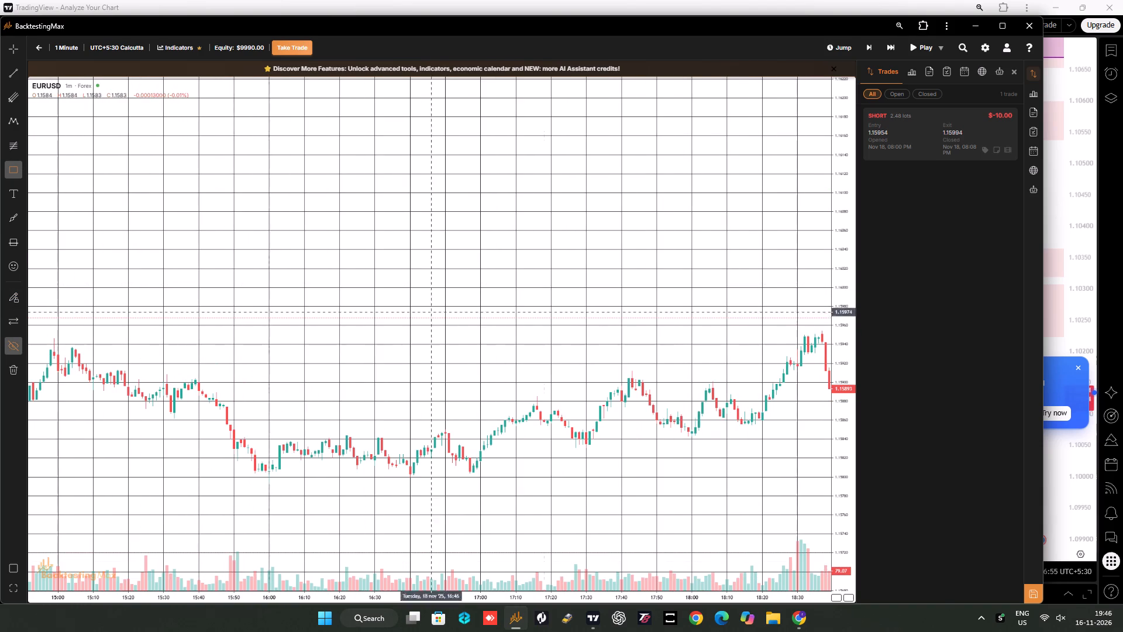
{"action": "left_click", "coordinate": [13, 53]}
{"action": "left_click_drag", "start_coordinate": [156, 215], "coordinate": [603, 232]}
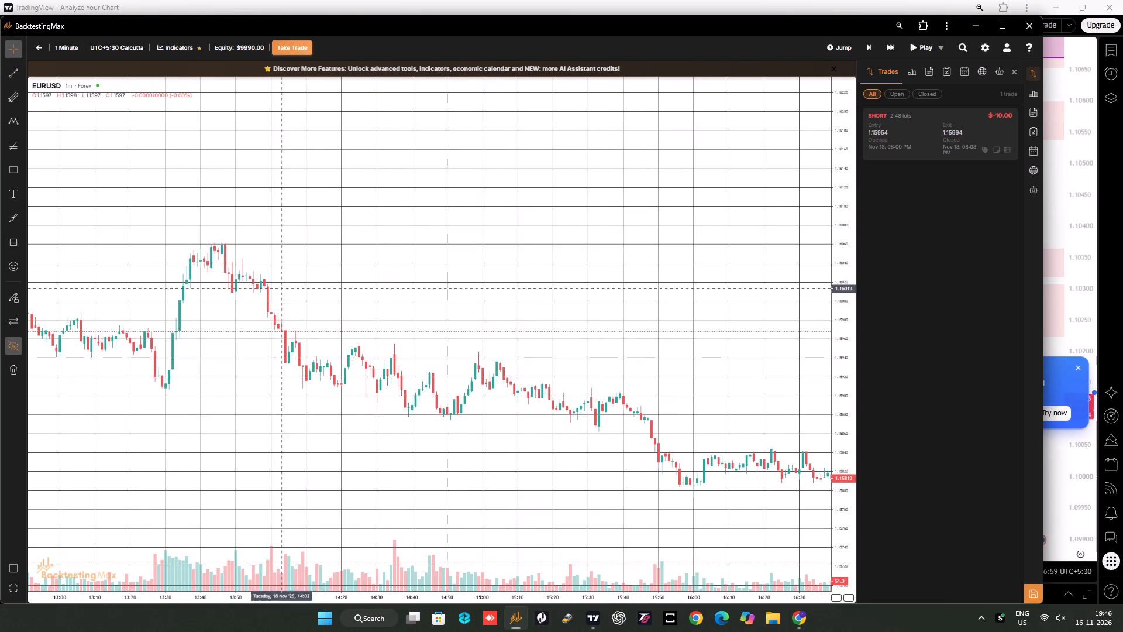
{"action": "left_click_drag", "start_coordinate": [852, 406], "coordinate": [827, 225]}
{"action": "left_click_drag", "start_coordinate": [569, 258], "coordinate": [609, 358]}
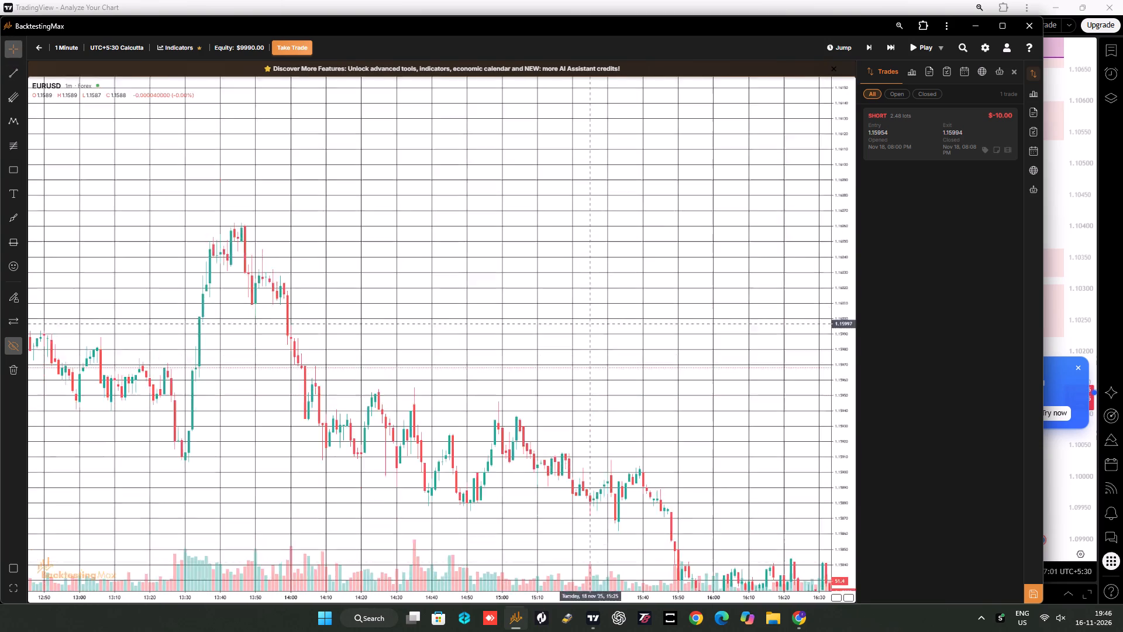
{"action": "left_click_drag", "start_coordinate": [609, 358], "coordinate": [617, 366]}
{"action": "scroll", "coordinate": [422, 298], "scroll_direction": "up", "scroll_amount": 2}
{"action": "left_click_drag", "start_coordinate": [351, 301], "coordinate": [463, 307]}
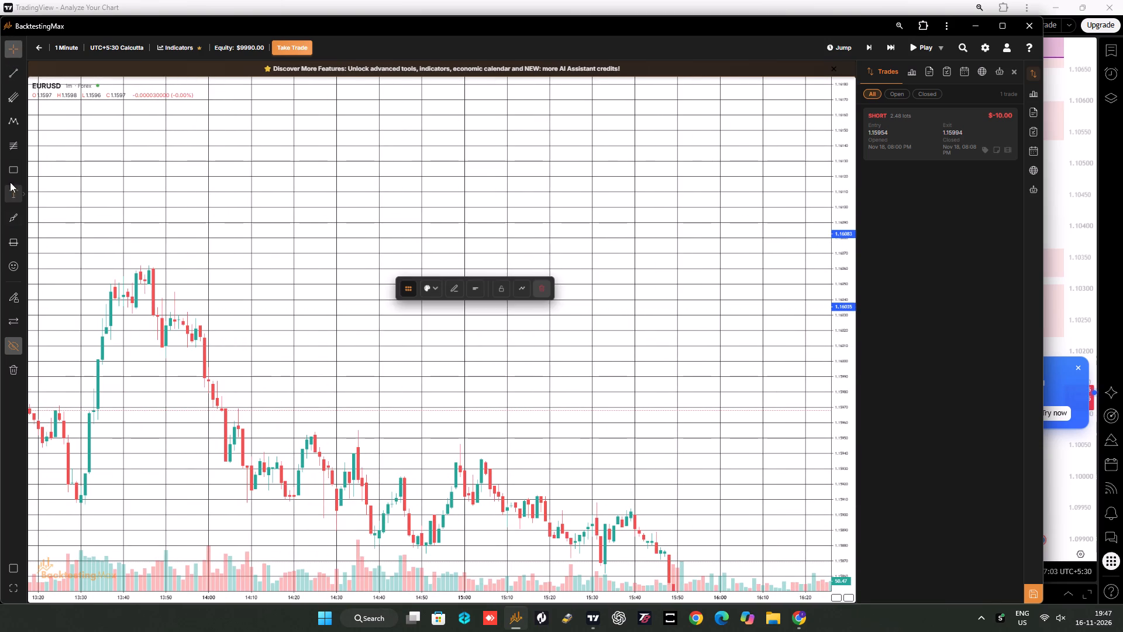
{"action": "left_click", "coordinate": [12, 176]}
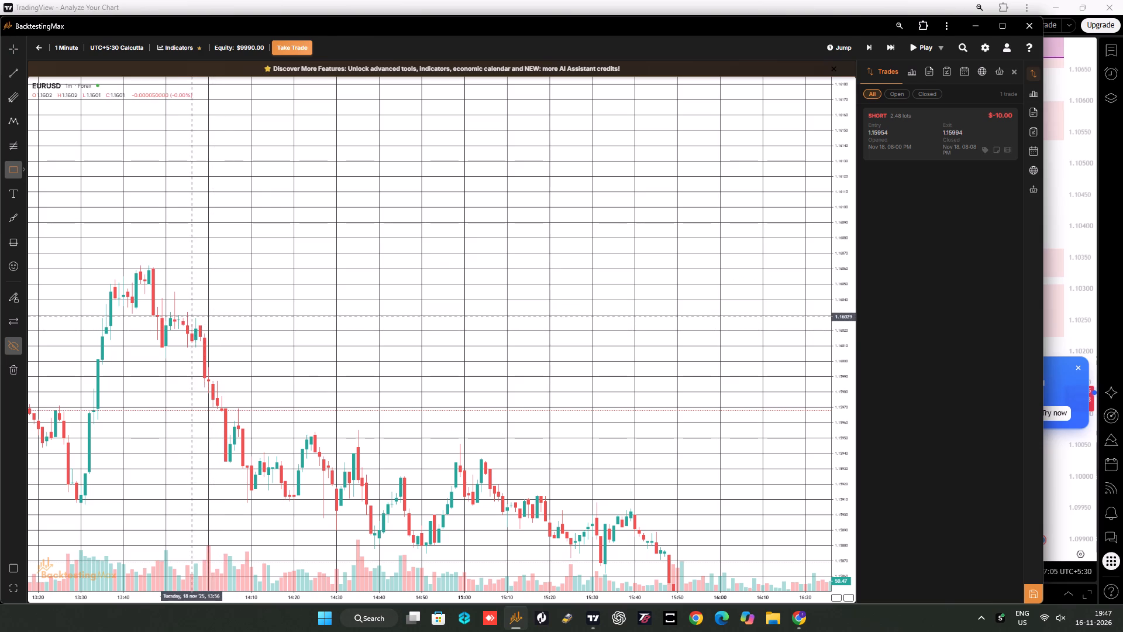
{"action": "left_click", "coordinate": [196, 318]}
{"action": "left_click", "coordinate": [197, 345], "text": "ctrl"}
{"action": "left_click", "coordinate": [280, 345]}
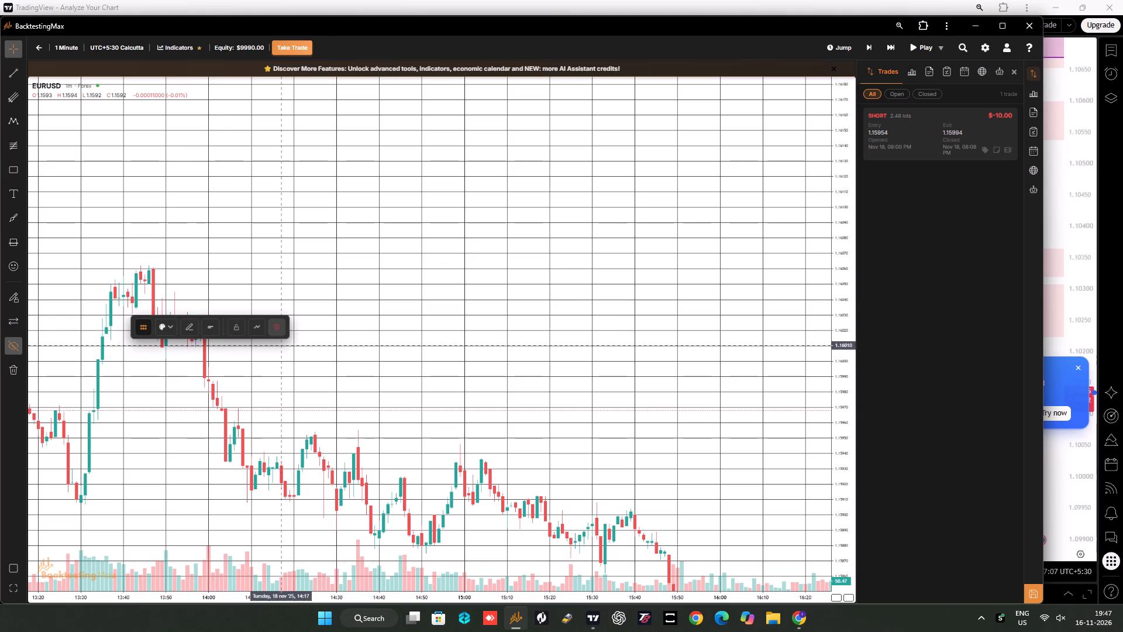
{"action": "left_click_drag", "start_coordinate": [195, 332], "coordinate": [609, 341]}
{"action": "left_click", "coordinate": [591, 381]}
Extend the new rectangle zone's end past the latest candles to about 21:26 on November 18.
{"action": "left_click_drag", "start_coordinate": [571, 397], "coordinate": [558, 395]}
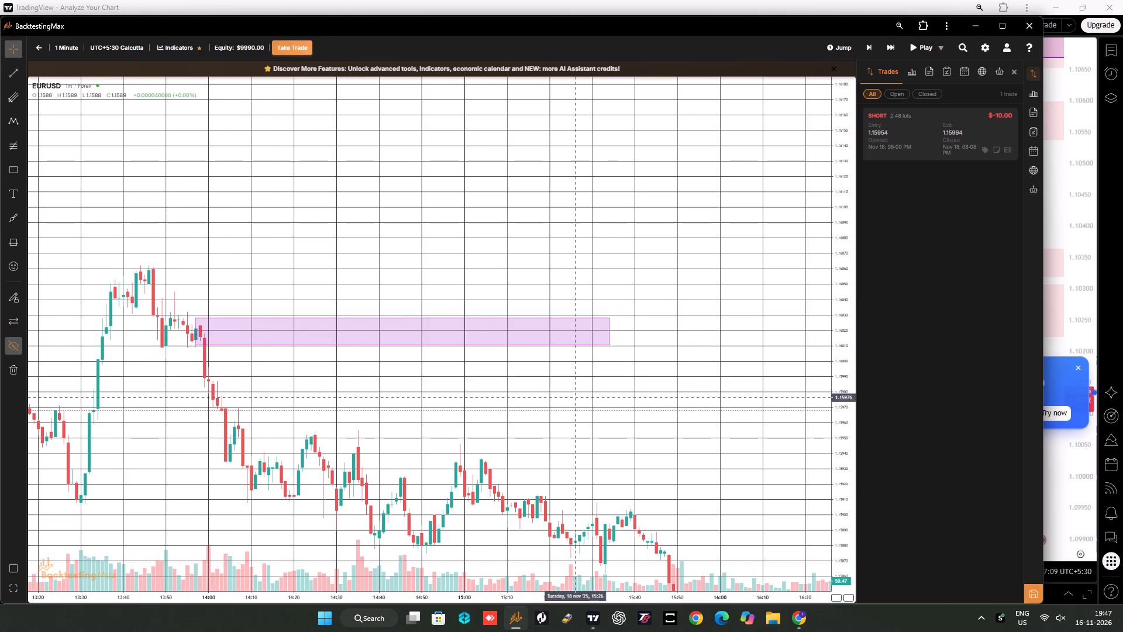
{"action": "left_click_drag", "start_coordinate": [558, 395], "coordinate": [476, 384]}
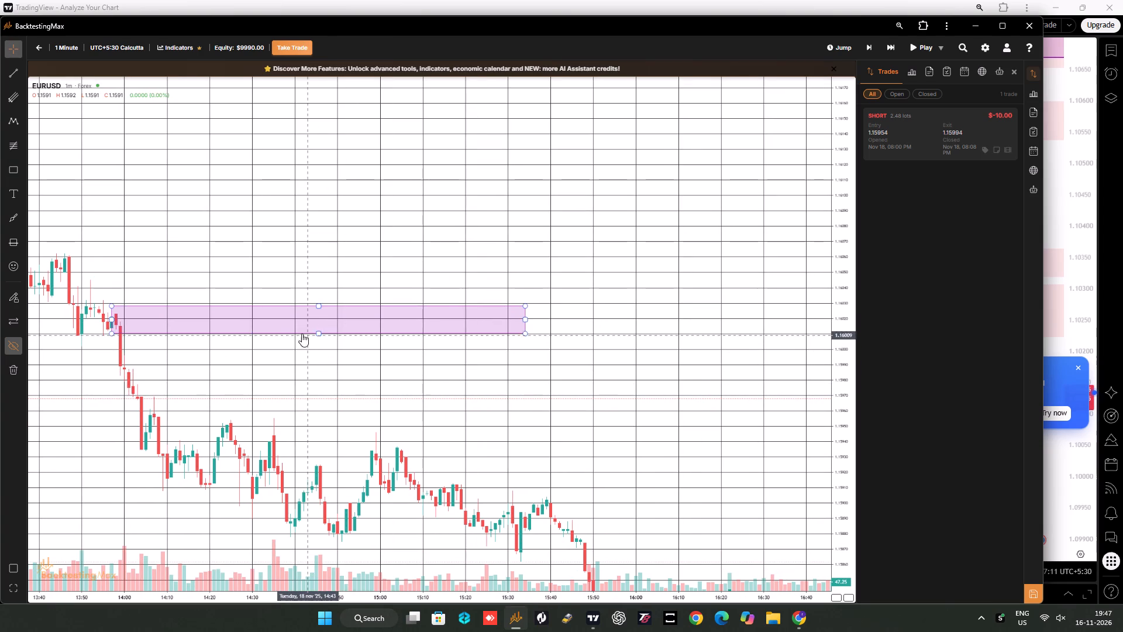
{"action": "left_click", "coordinate": [317, 333]}
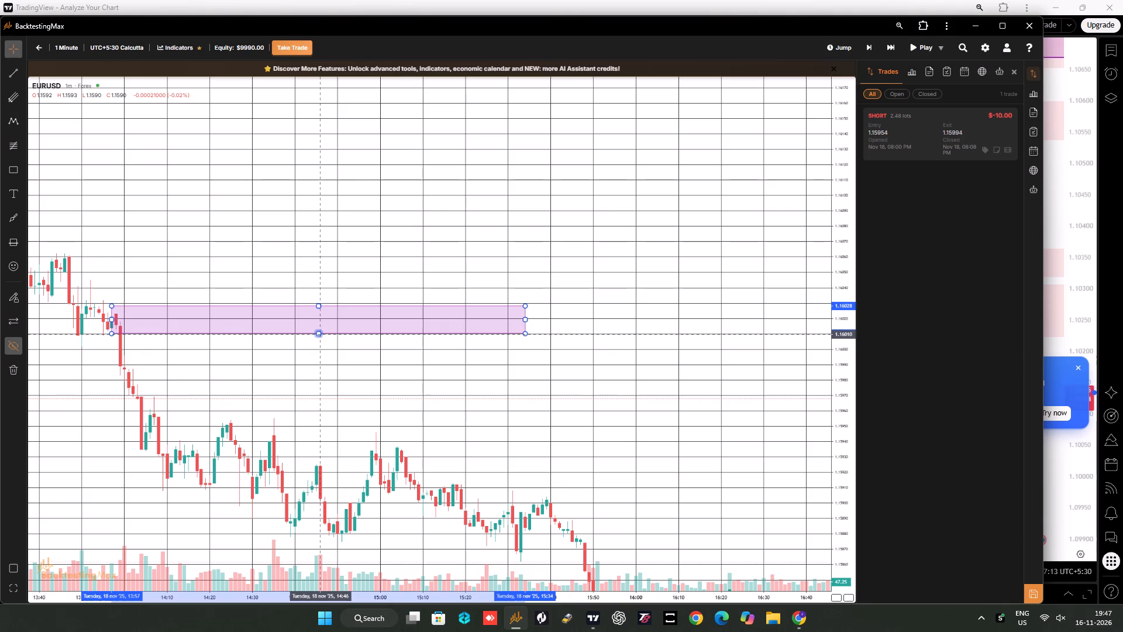
{"action": "left_click", "coordinate": [354, 358]}
{"action": "left_click_drag", "start_coordinate": [415, 365], "coordinate": [314, 356]}
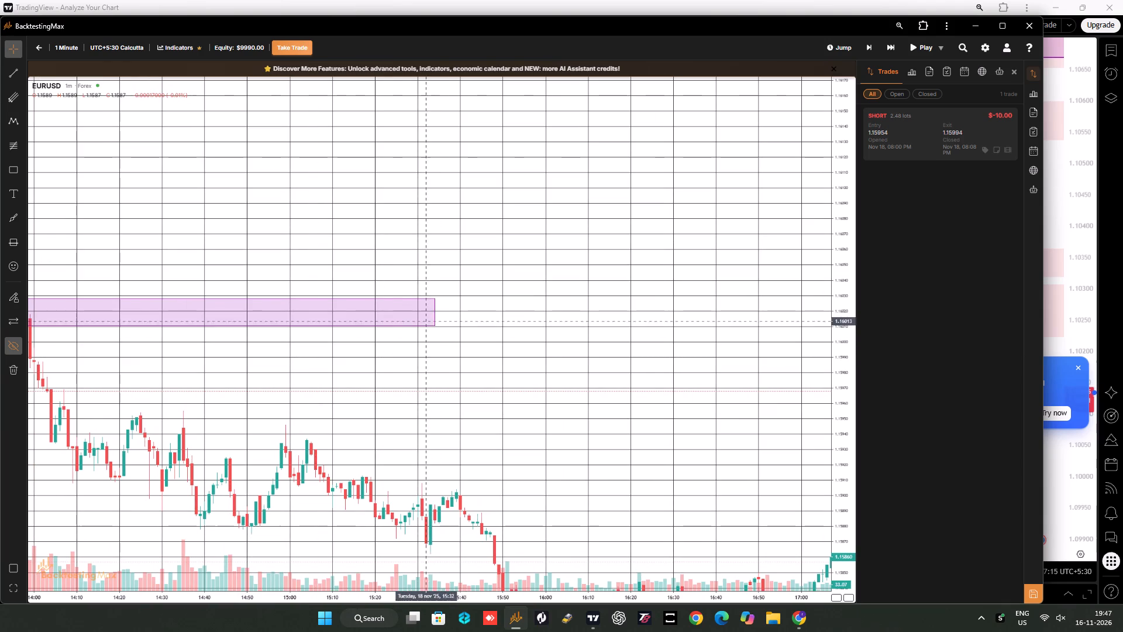
{"action": "left_click_drag", "start_coordinate": [436, 312], "coordinate": [615, 310]}
{"action": "scroll", "coordinate": [598, 325], "scroll_direction": "down", "scroll_amount": 12}
{"action": "left_click_drag", "start_coordinate": [721, 389], "coordinate": [681, 384]}
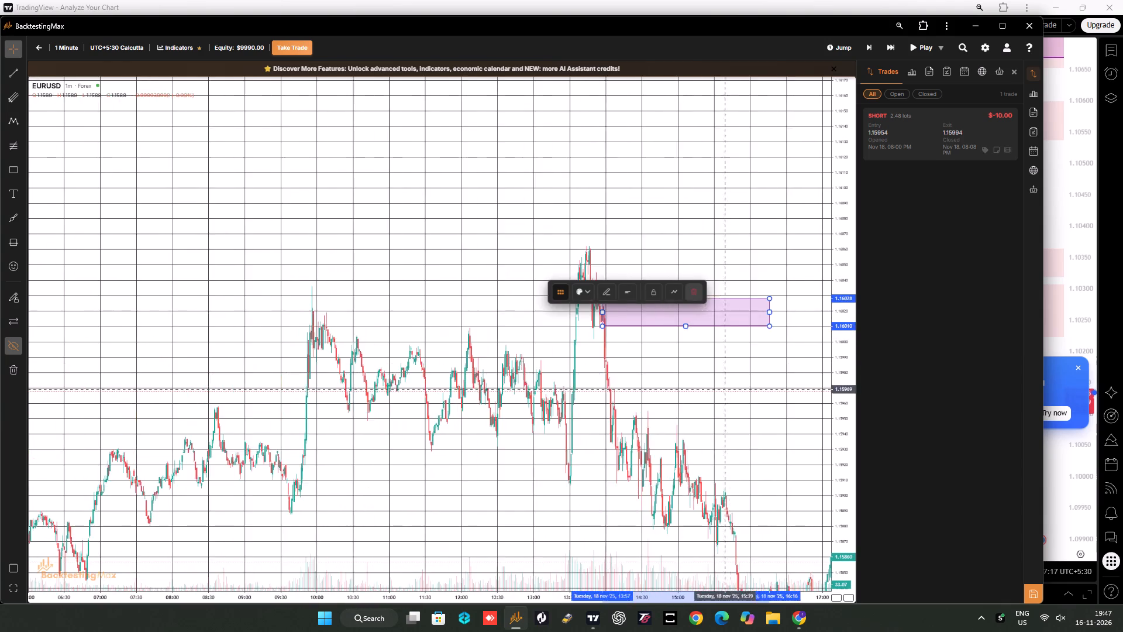
{"action": "left_click_drag", "start_coordinate": [681, 384], "coordinate": [253, 384]}
{"action": "left_click_drag", "start_coordinate": [341, 312], "coordinate": [736, 342]}
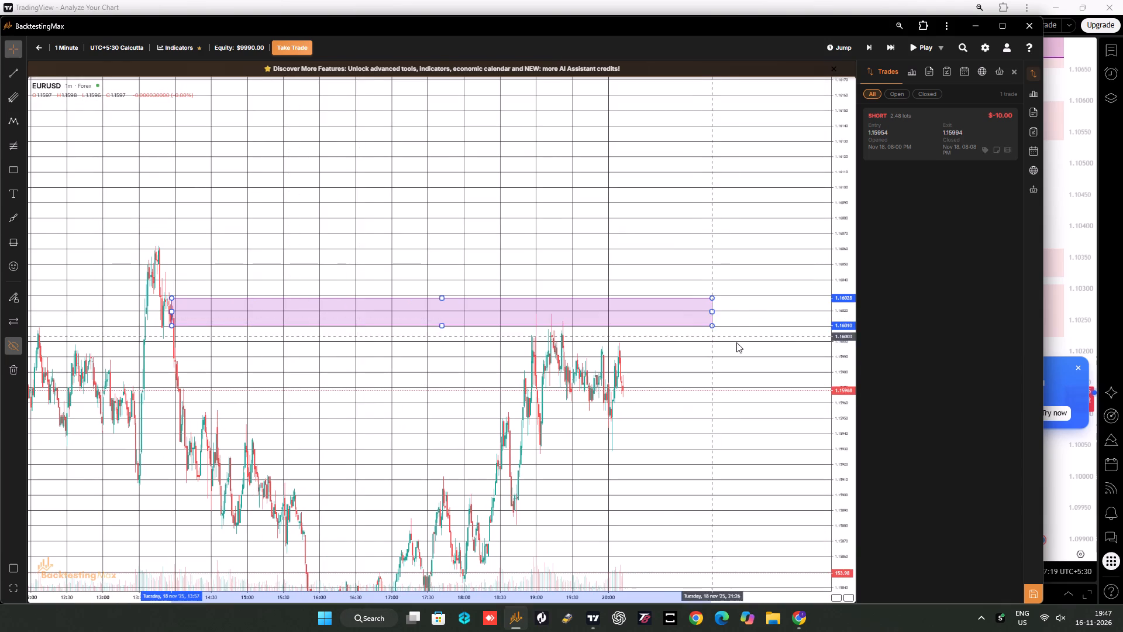
{"action": "left_click_drag", "start_coordinate": [736, 342], "coordinate": [738, 342]}
Examine how the evening candles react to the new zone, up close and against the whole day's price action.
{"action": "scroll", "coordinate": [467, 352], "scroll_direction": "up", "scroll_amount": 15}
{"action": "left_click_drag", "start_coordinate": [359, 374], "coordinate": [778, 399]}
{"action": "scroll", "coordinate": [639, 396], "scroll_direction": "down", "scroll_amount": 3}
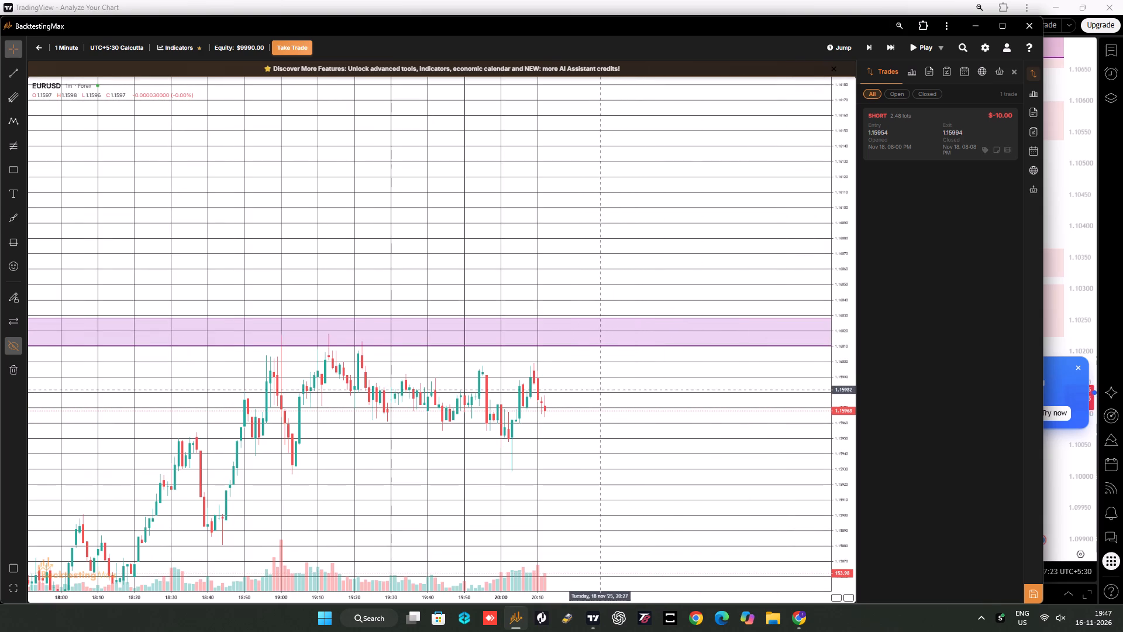
{"action": "left_click_drag", "start_coordinate": [603, 396], "coordinate": [611, 367]}
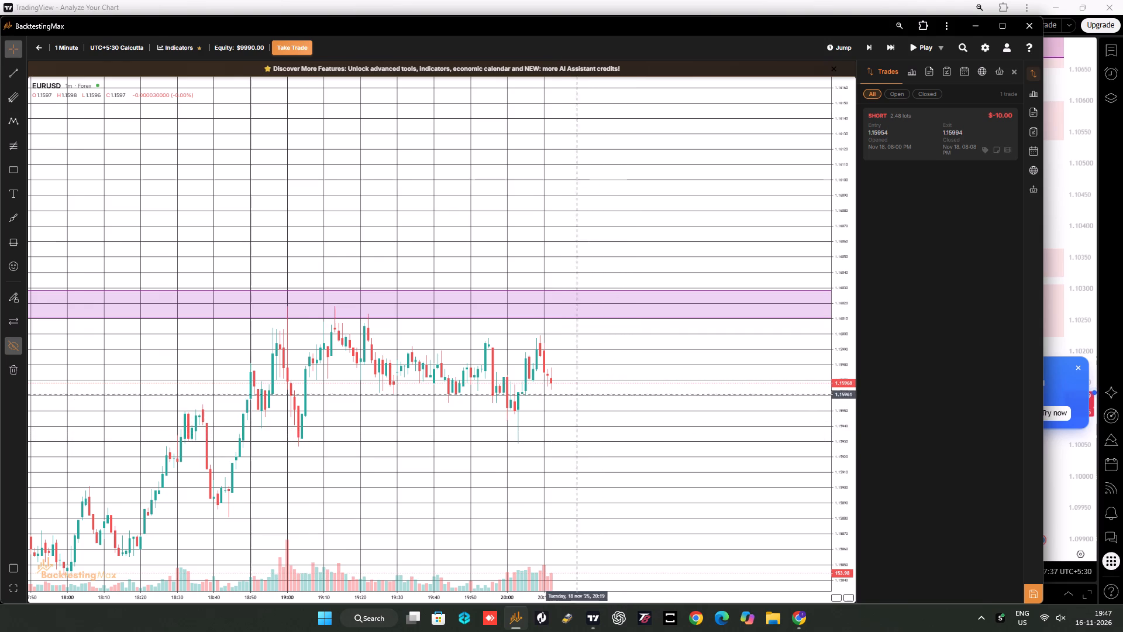
{"action": "scroll", "coordinate": [552, 387], "scroll_direction": "down", "scroll_amount": 6}
{"action": "scroll", "coordinate": [611, 438], "scroll_direction": "down", "scroll_amount": 4}
{"action": "left_click_drag", "start_coordinate": [656, 465], "coordinate": [525, 334]}
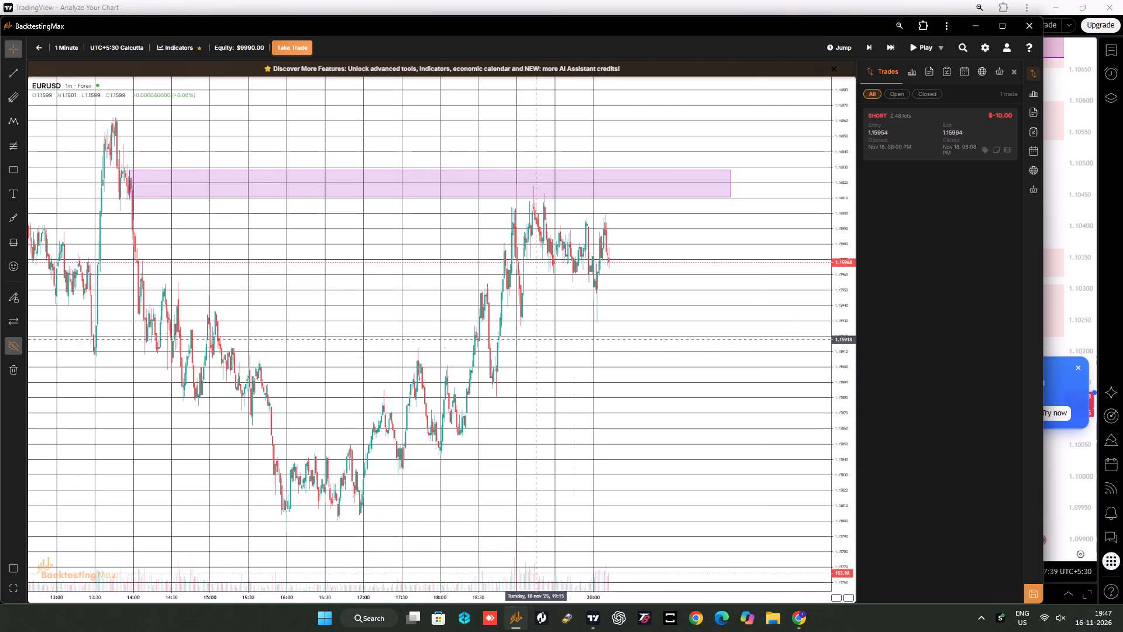
{"action": "left_click_drag", "start_coordinate": [839, 304], "coordinate": [821, 478]}
{"action": "scroll", "coordinate": [633, 448], "scroll_direction": "down", "scroll_amount": 5}
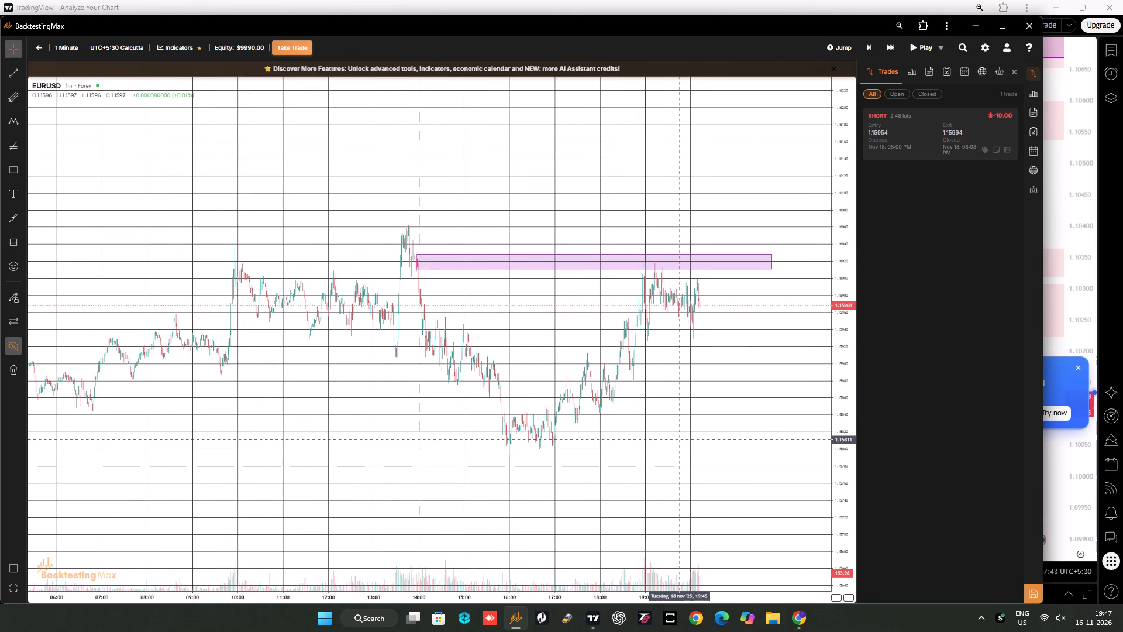
{"action": "left_click_drag", "start_coordinate": [734, 420], "coordinate": [669, 417]}
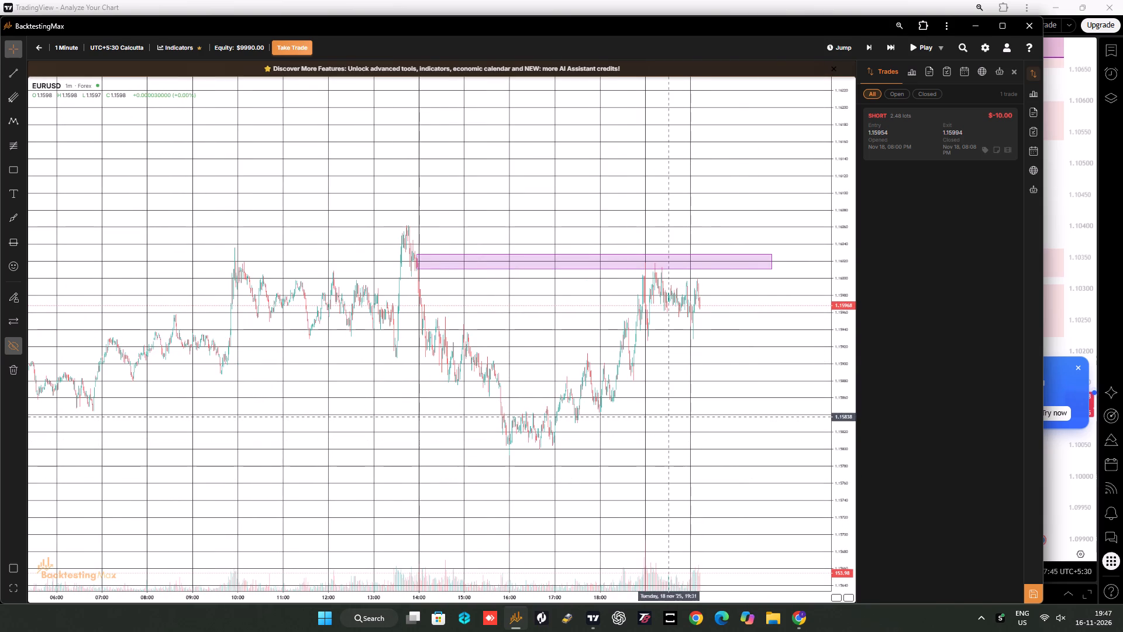
{"action": "left_click_drag", "start_coordinate": [669, 417], "coordinate": [680, 420]}
{"action": "left_click_drag", "start_coordinate": [724, 423], "coordinate": [679, 433]}
{"action": "left_click", "coordinate": [713, 441]}
{"action": "left_click_drag", "start_coordinate": [732, 453], "coordinate": [656, 454]}
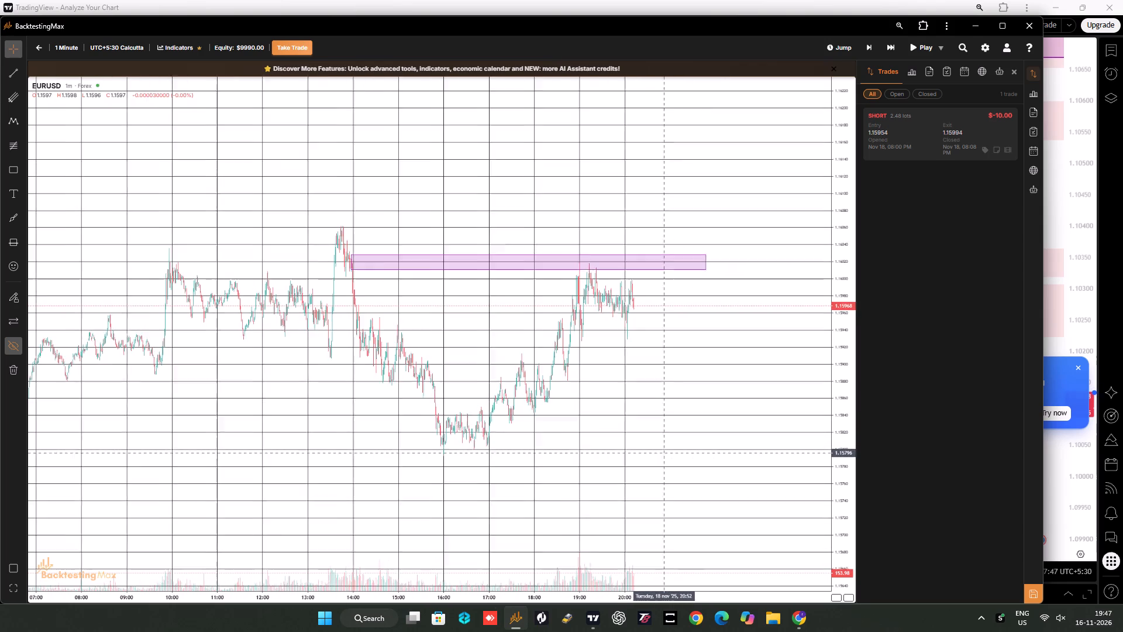
{"action": "left_click_drag", "start_coordinate": [656, 454], "coordinate": [618, 455]}
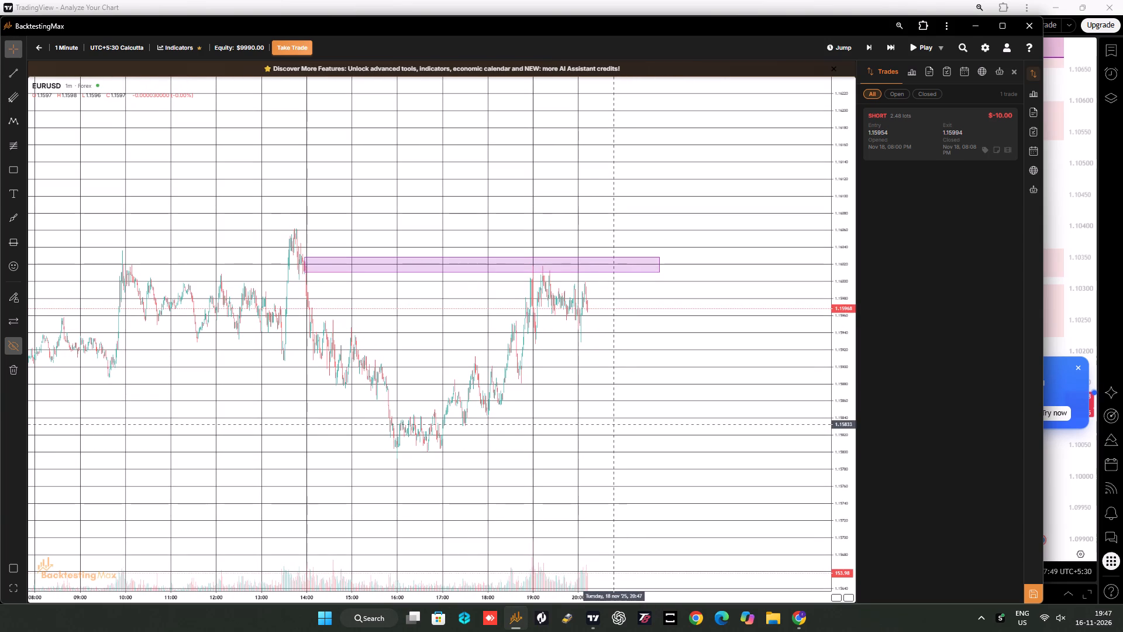
Switch the chart to the 1-day timeframe with the latest daily candles in view and a compressed price scale.
{"action": "left_click", "coordinate": [60, 45]}
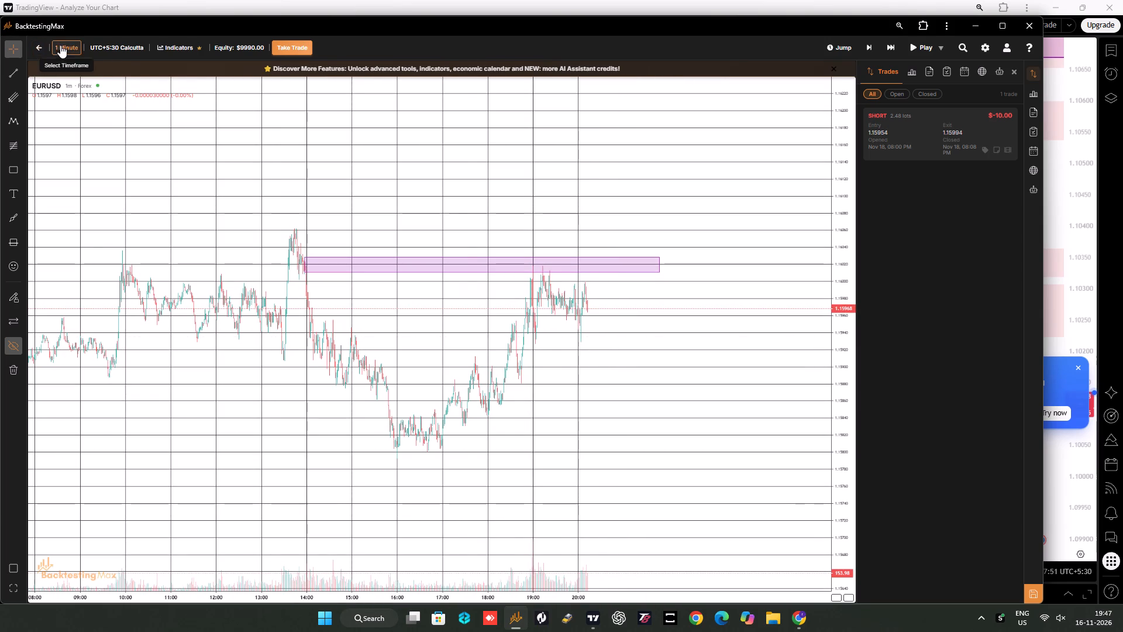
{"action": "left_click", "coordinate": [94, 218]}
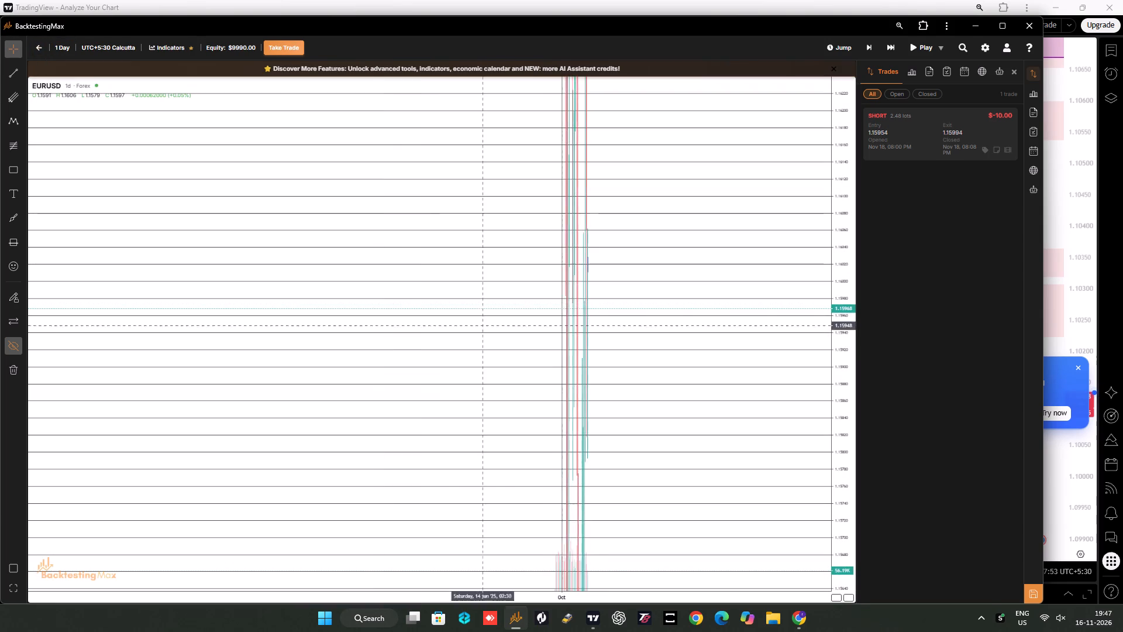
{"action": "scroll", "coordinate": [580, 335], "scroll_direction": "up", "scroll_amount": 15}
{"action": "left_click_drag", "start_coordinate": [373, 352], "coordinate": [747, 362]}
{"action": "scroll", "coordinate": [489, 347], "scroll_direction": "up", "scroll_amount": 4}
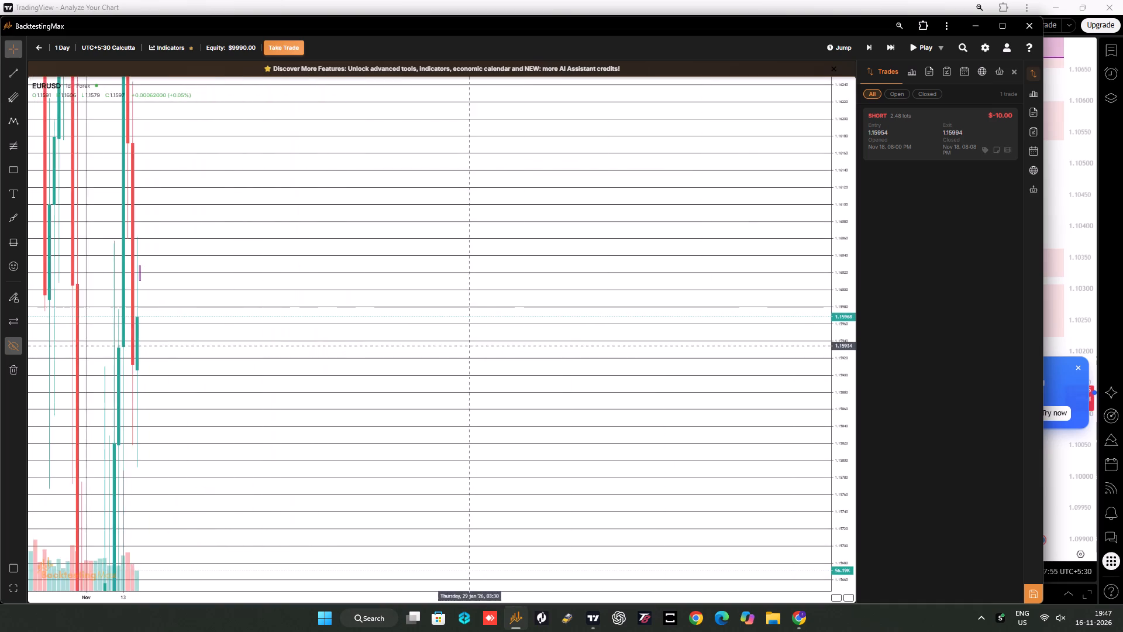
{"action": "left_click_drag", "start_coordinate": [423, 345], "coordinate": [612, 348]}
{"action": "left_click_drag", "start_coordinate": [838, 296], "coordinate": [821, 463]}
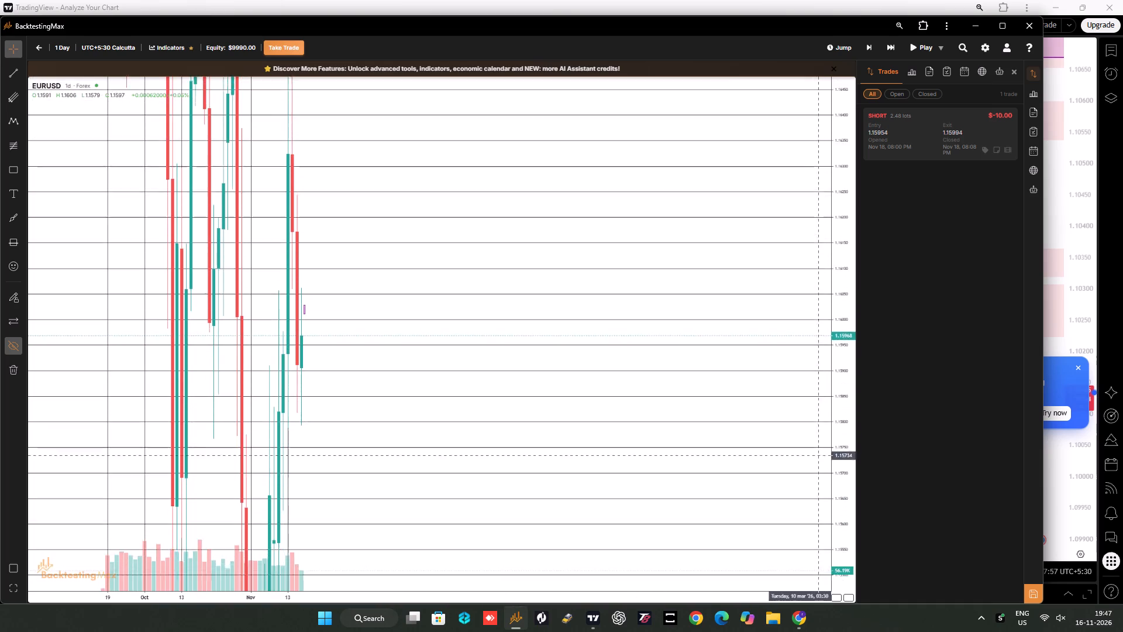
{"action": "left_click_drag", "start_coordinate": [821, 463], "coordinate": [829, 479]}
{"action": "left_click_drag", "start_coordinate": [578, 418], "coordinate": [618, 403]}
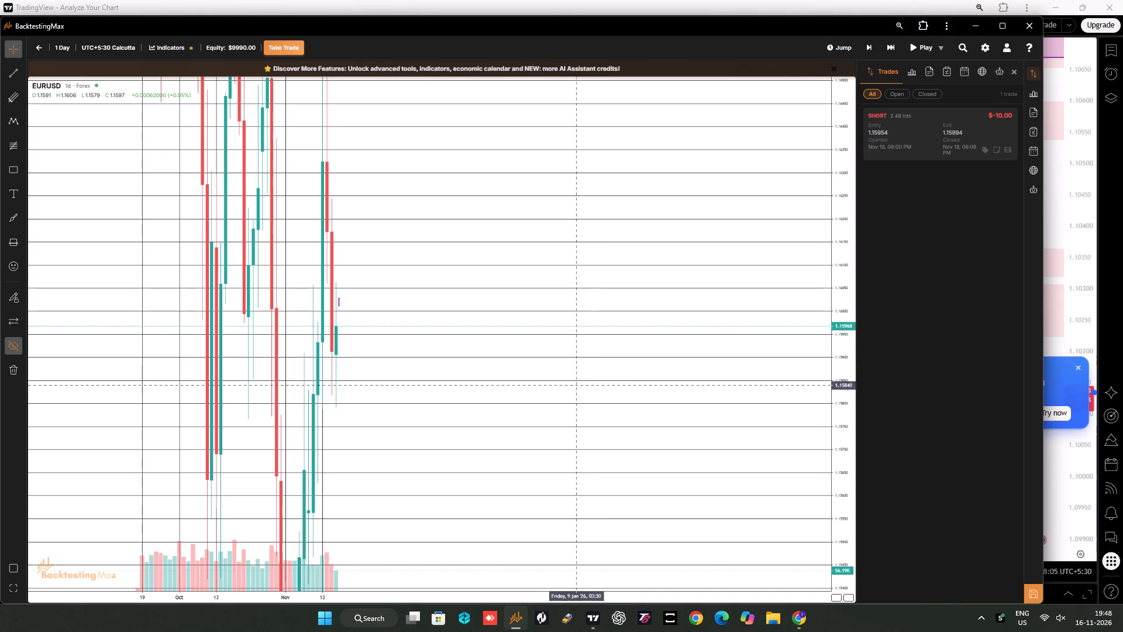
Examine the daily candles from the October swings down to the early November low and back up to November 18.
{"action": "left_click_drag", "start_coordinate": [528, 423], "coordinate": [542, 32]}
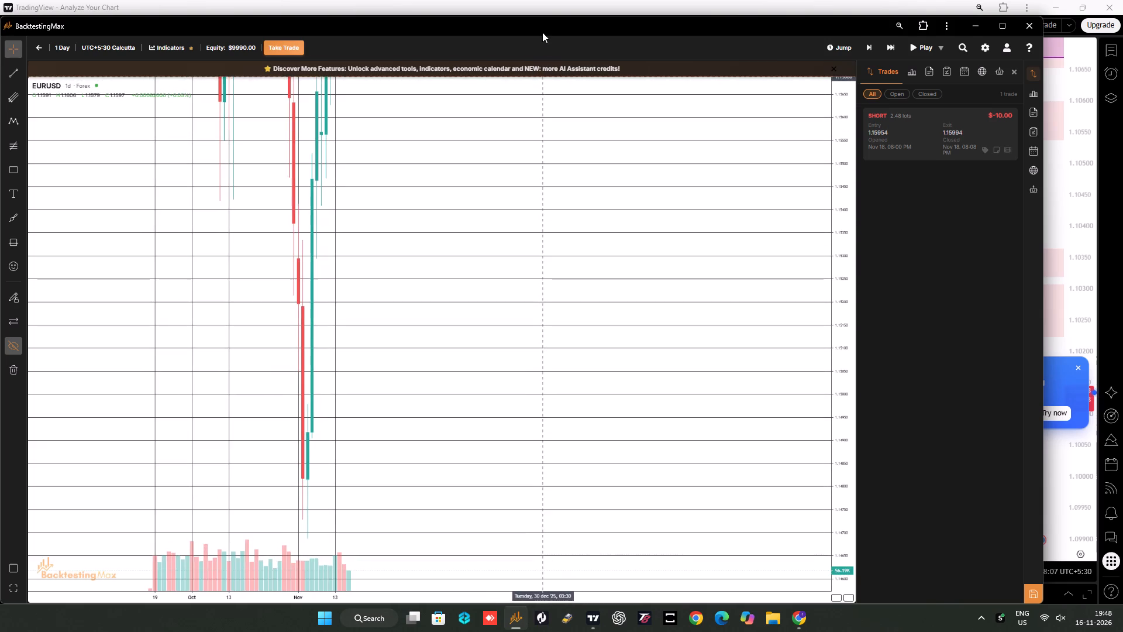
{"action": "left_click_drag", "start_coordinate": [542, 32], "coordinate": [595, 250]}
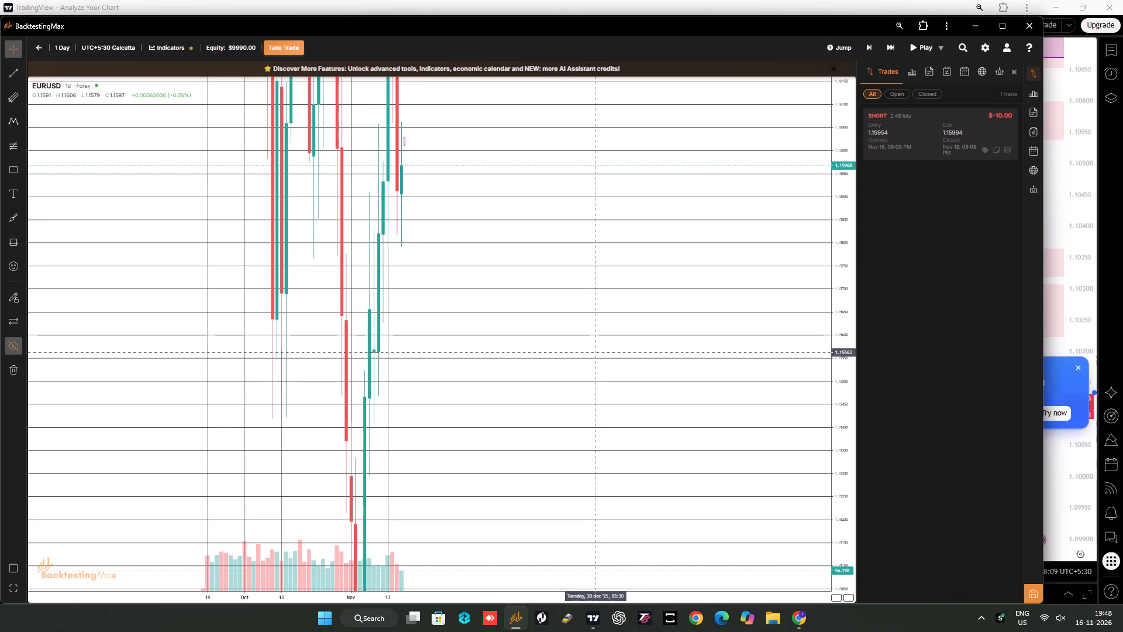
{"action": "left_click_drag", "start_coordinate": [526, 411], "coordinate": [521, 238]}
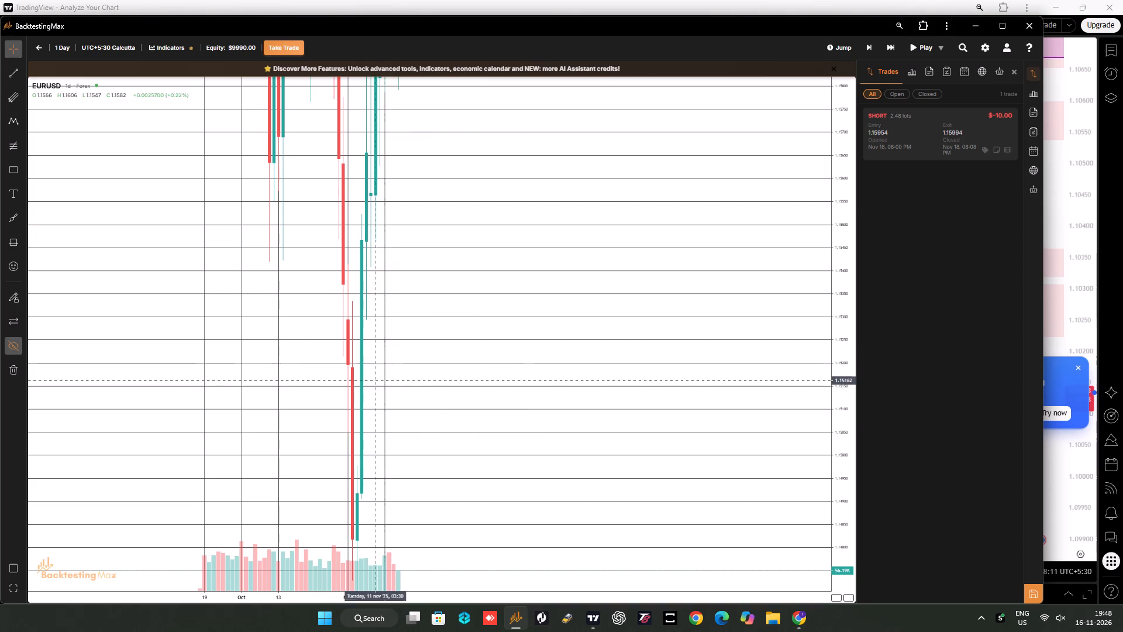
{"action": "left_click_drag", "start_coordinate": [469, 377], "coordinate": [475, 425]}
{"action": "left_click_drag", "start_coordinate": [462, 300], "coordinate": [483, 402]}
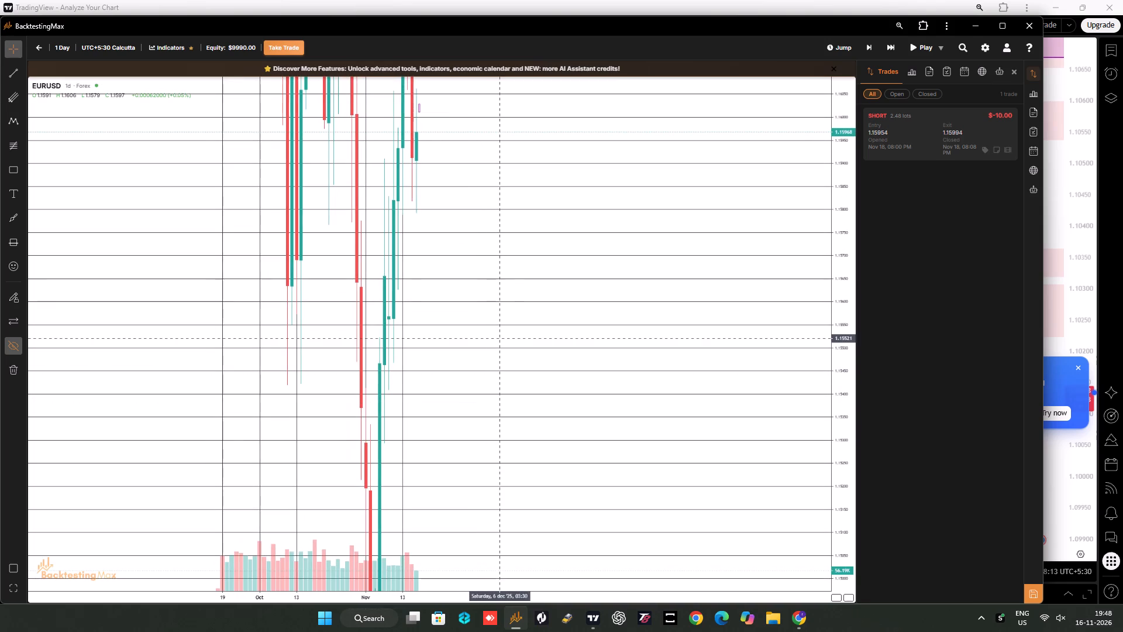
{"action": "left_click_drag", "start_coordinate": [497, 337], "coordinate": [470, 260]}
{"action": "left_click_drag", "start_coordinate": [503, 303], "coordinate": [494, 269]}
{"action": "left_click_drag", "start_coordinate": [508, 300], "coordinate": [507, 287]}
{"action": "left_click", "coordinate": [506, 288]}
{"action": "left_click_drag", "start_coordinate": [502, 289], "coordinate": [489, 328]}
{"action": "left_click_drag", "start_coordinate": [478, 329], "coordinate": [563, 348]}
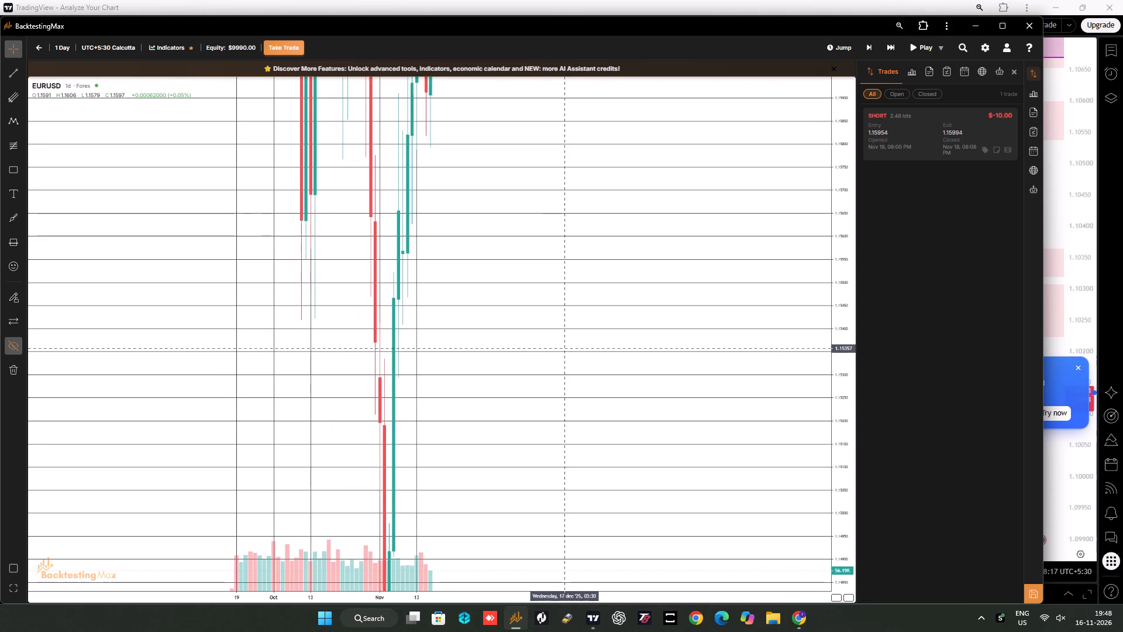
{"action": "left_click_drag", "start_coordinate": [561, 349], "coordinate": [461, 153]}
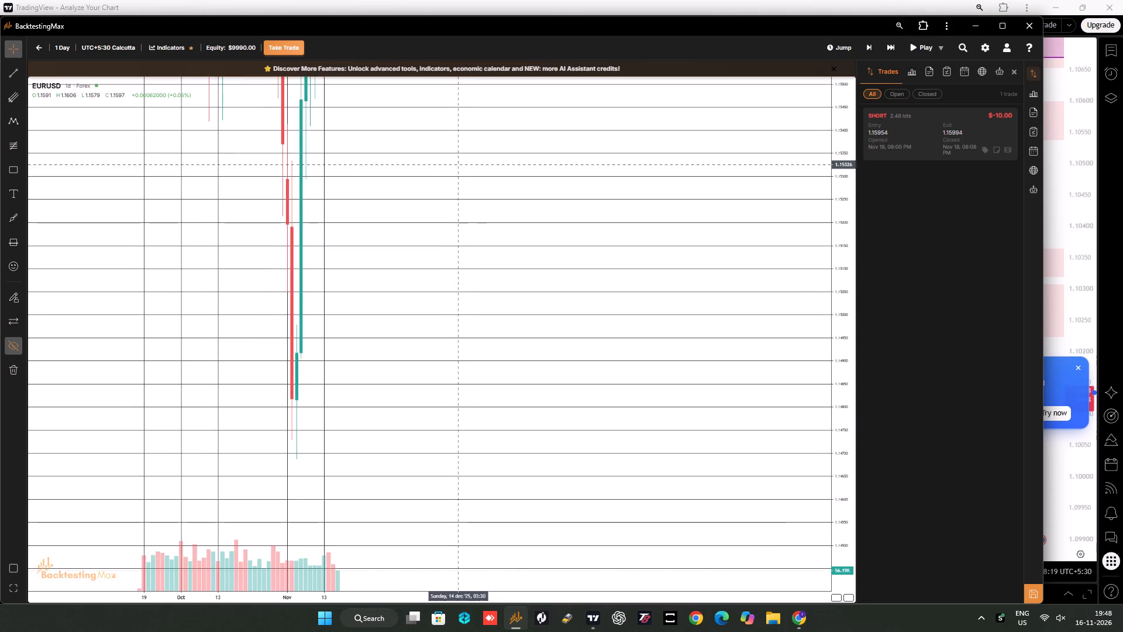
{"action": "left_click_drag", "start_coordinate": [452, 246], "coordinate": [457, 187]}
{"action": "left_click_drag", "start_coordinate": [439, 243], "coordinate": [459, 170]}
{"action": "left_click_drag", "start_coordinate": [432, 228], "coordinate": [436, 207]}
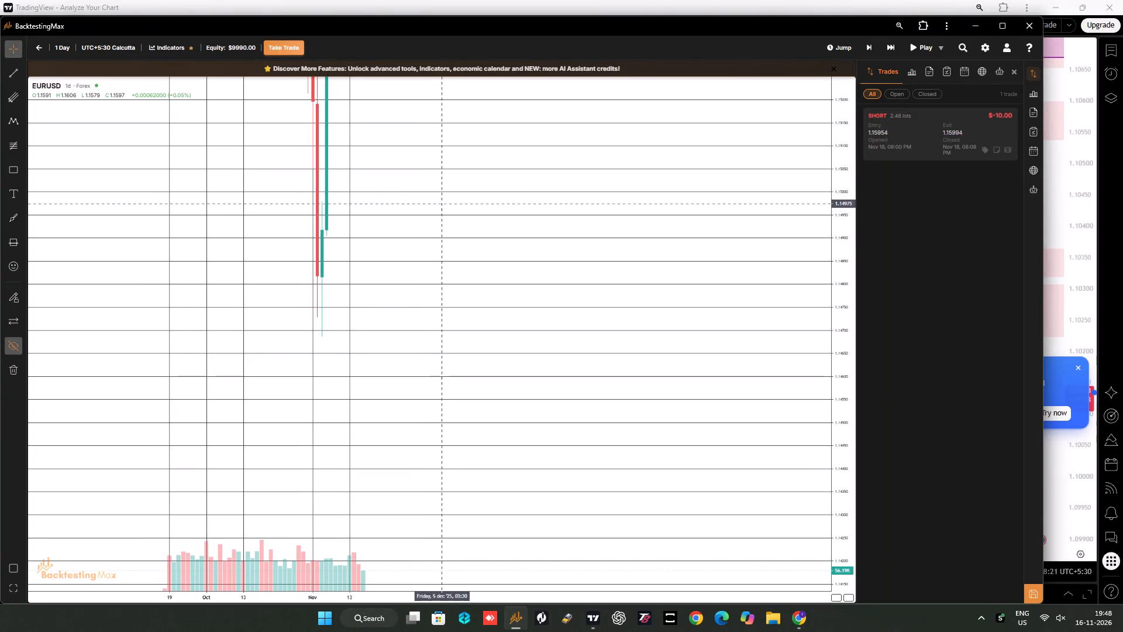
{"action": "left_click_drag", "start_coordinate": [442, 200], "coordinate": [438, 335]}
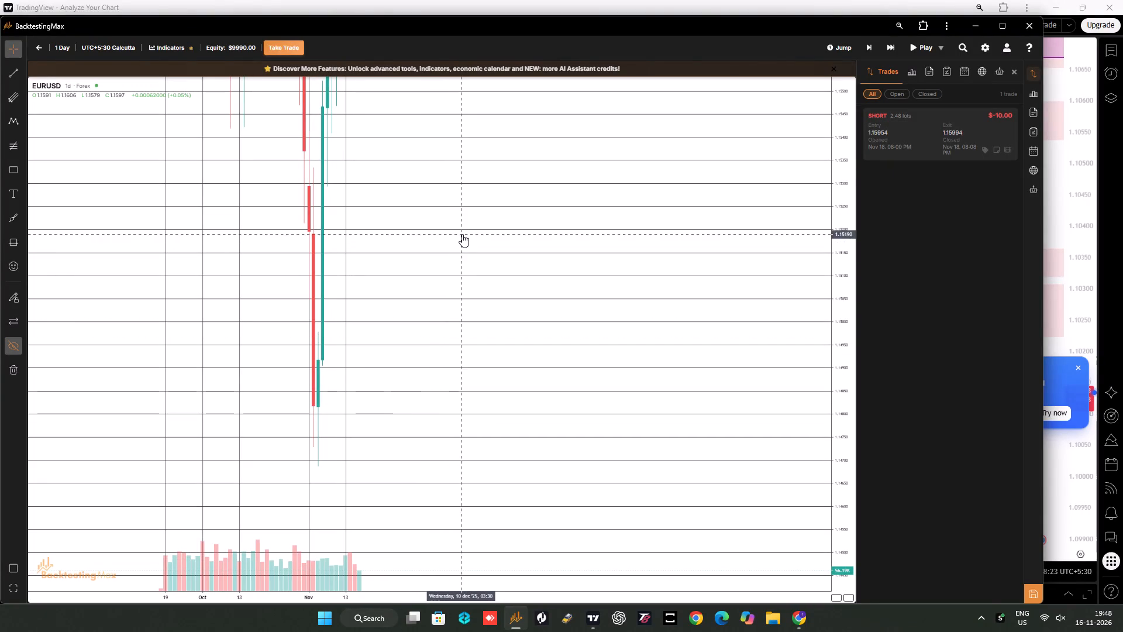
{"action": "left_click_drag", "start_coordinate": [461, 236], "coordinate": [454, 377]}
{"action": "left_click_drag", "start_coordinate": [440, 256], "coordinate": [453, 385]}
{"action": "left_click_drag", "start_coordinate": [398, 216], "coordinate": [400, 360]}
{"action": "left_click_drag", "start_coordinate": [401, 237], "coordinate": [389, 370]}
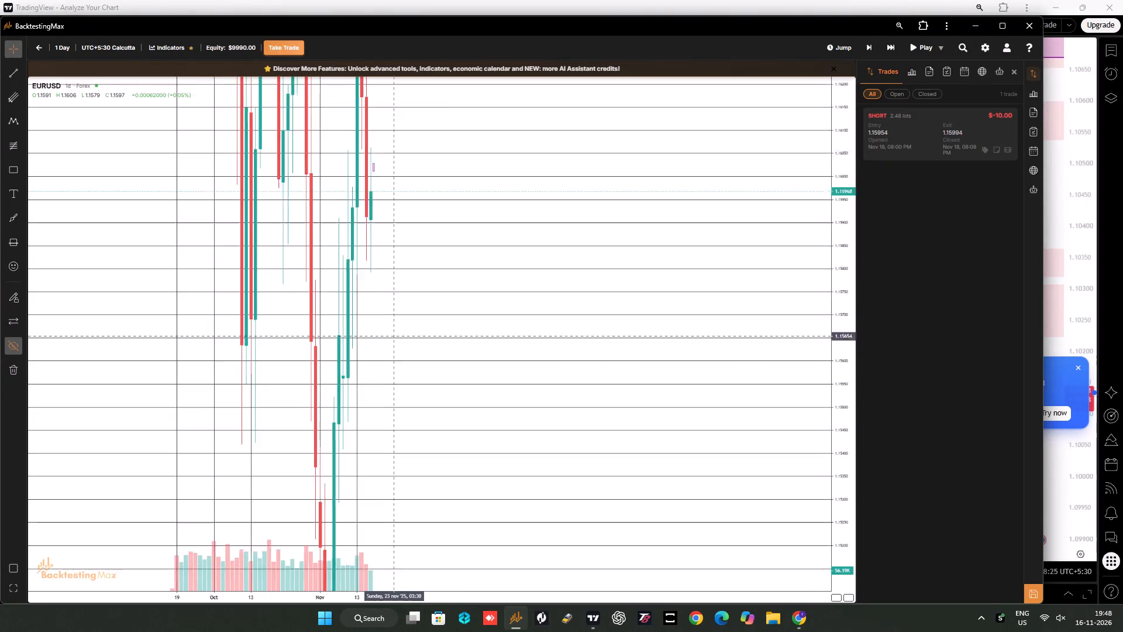
{"action": "left_click_drag", "start_coordinate": [389, 370], "coordinate": [387, 382]}
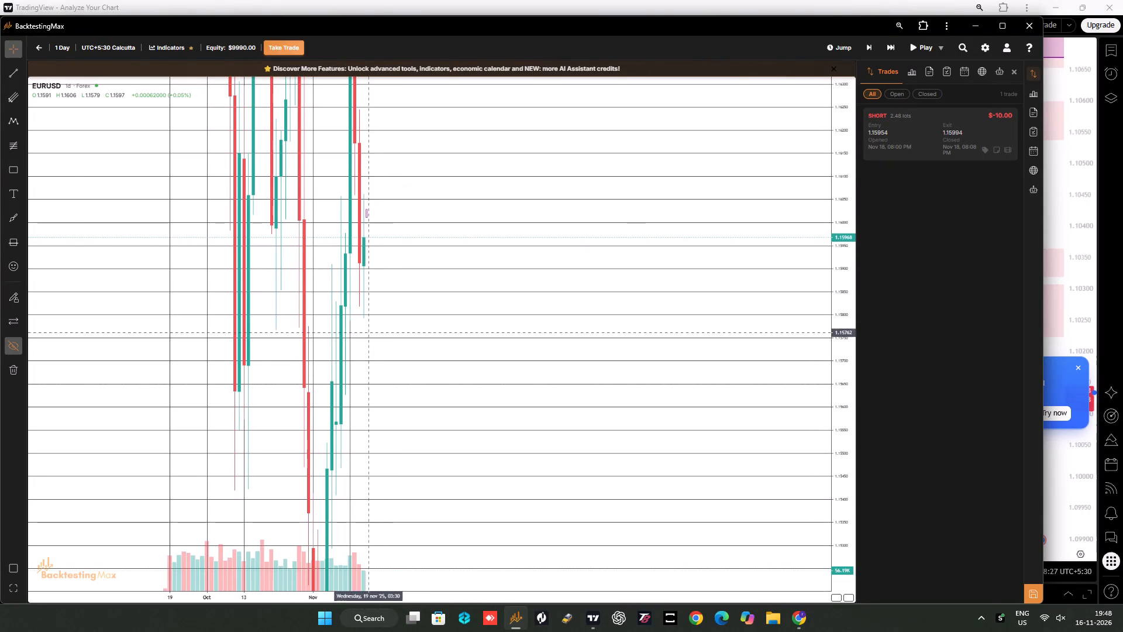
Examine the November recovery and the latest daily candles beside the small zone up close.
{"action": "scroll", "coordinate": [360, 329], "scroll_direction": "up", "scroll_amount": 8}
{"action": "left_click_drag", "start_coordinate": [323, 326], "coordinate": [681, 325]}
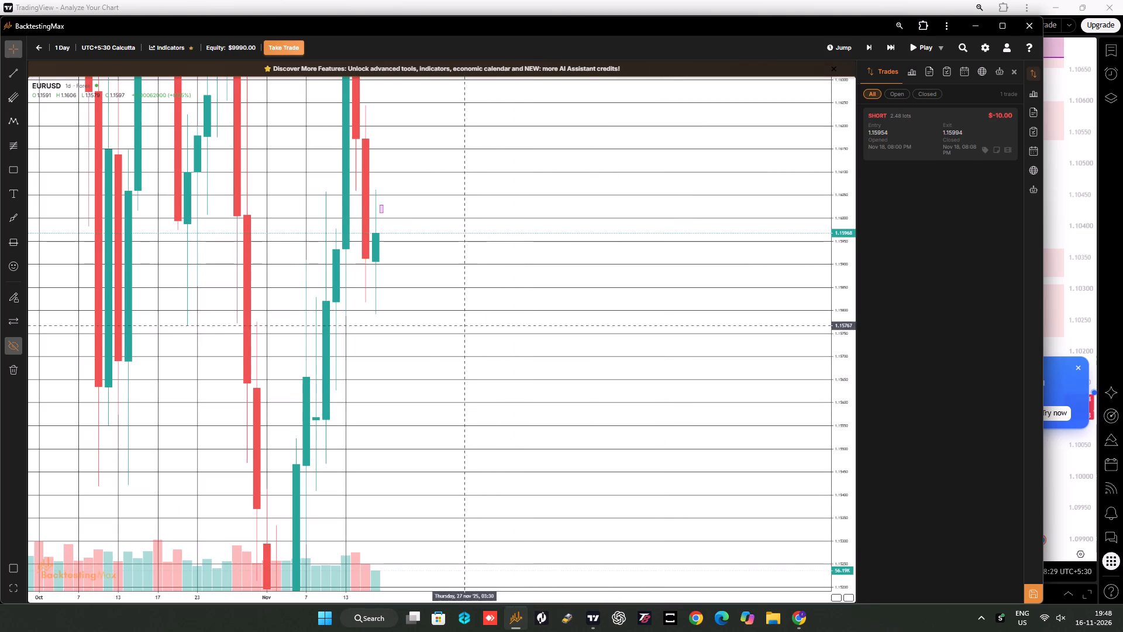
{"action": "scroll", "coordinate": [444, 321], "scroll_direction": "up", "scroll_amount": 4}
{"action": "left_click_drag", "start_coordinate": [441, 325], "coordinate": [635, 284]}
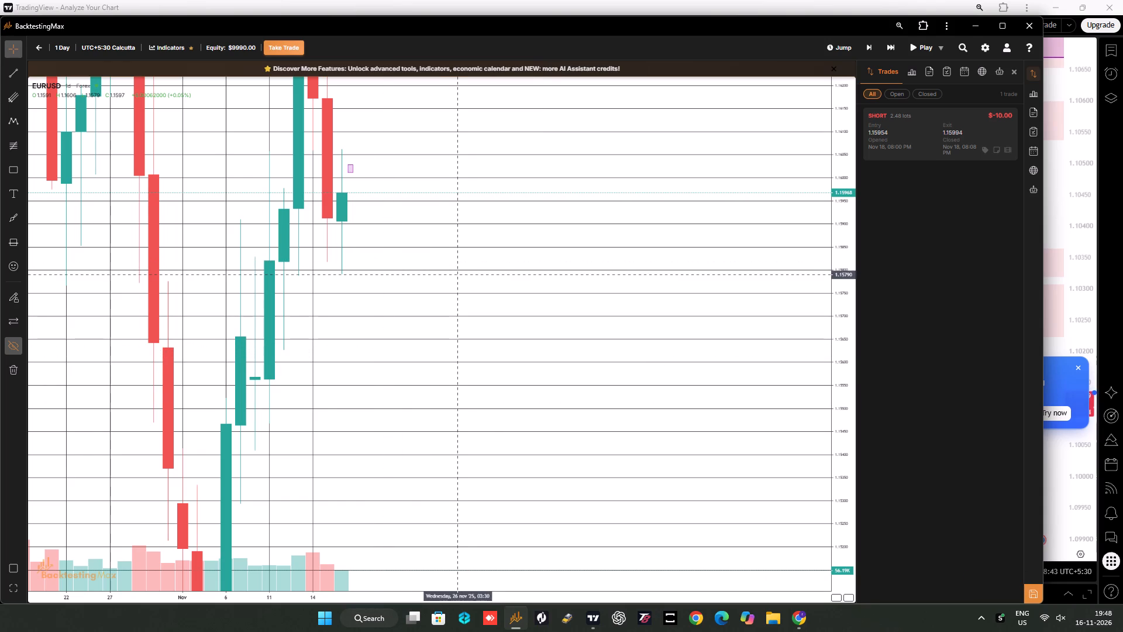
{"action": "left_click_drag", "start_coordinate": [463, 275], "coordinate": [463, 310]}
{"action": "left_click_drag", "start_coordinate": [463, 310], "coordinate": [466, 334]}
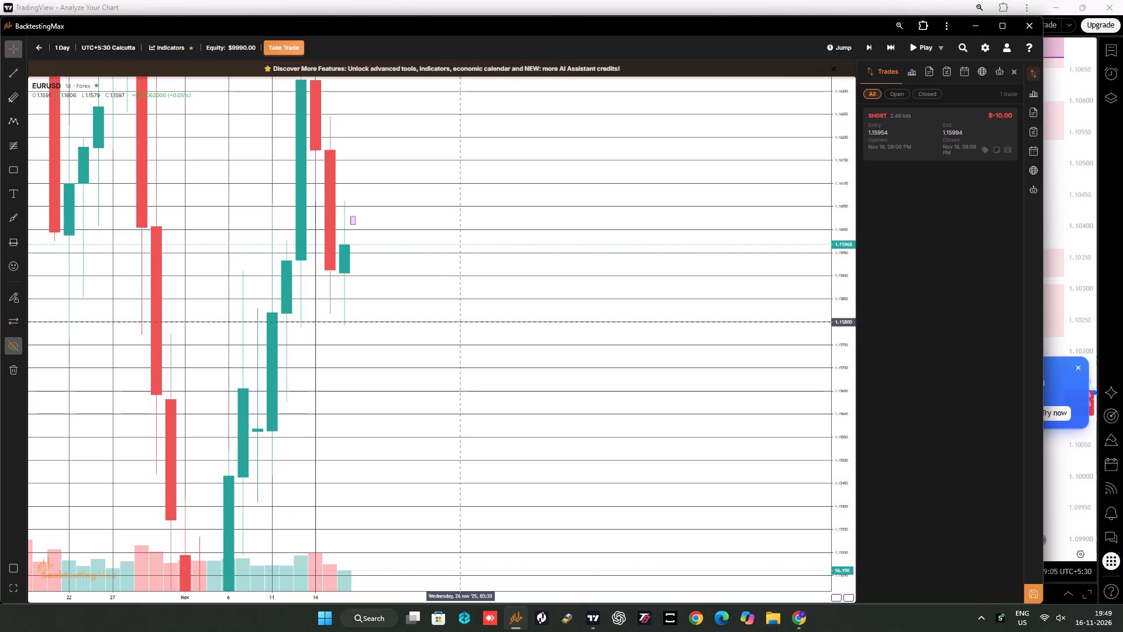
{"action": "right_click_drag", "start_coordinate": [467, 322], "coordinate": [466, 320]}
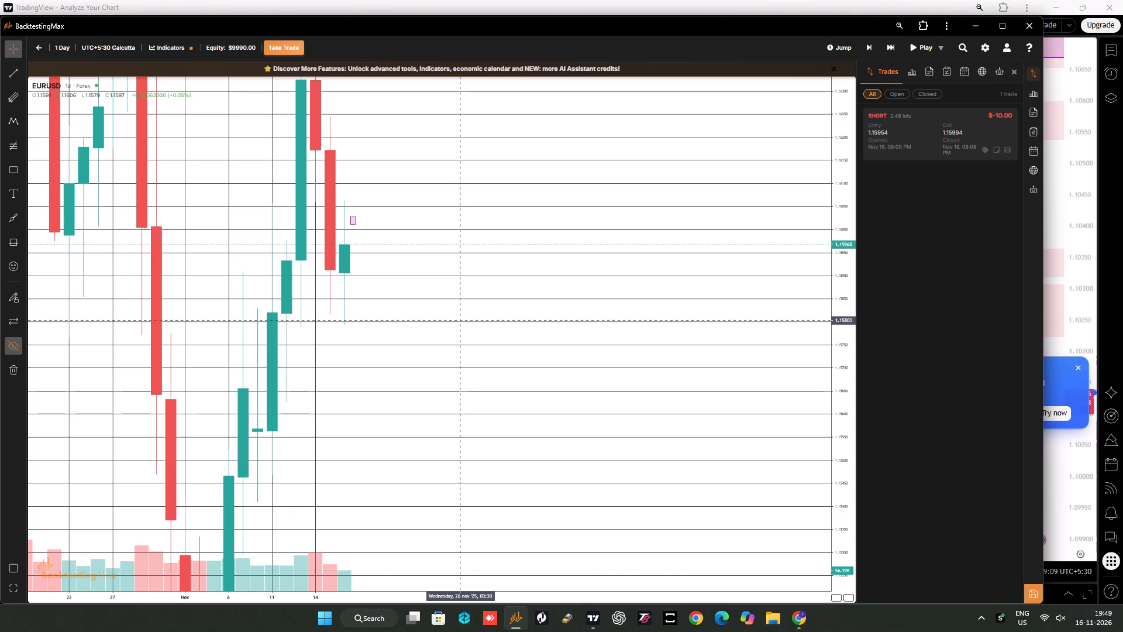
{"action": "right_click_drag", "start_coordinate": [466, 320], "coordinate": [328, 291]}
{"action": "right_click_drag", "start_coordinate": [0, 286], "coordinate": [23, 276]}
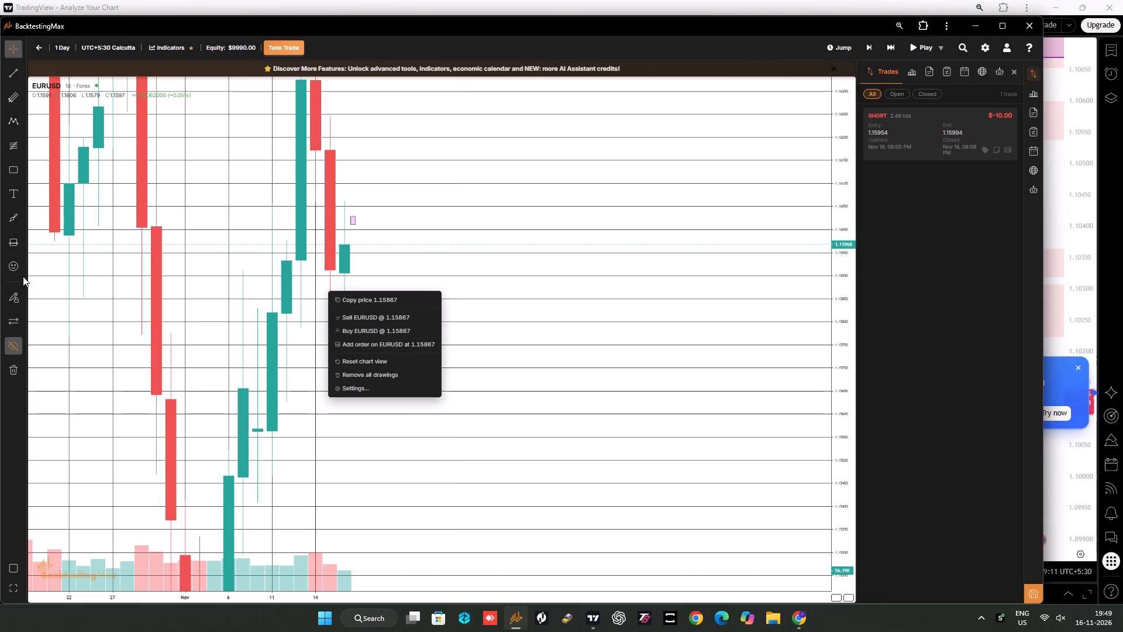
{"action": "right_click_drag", "start_coordinate": [23, 276], "coordinate": [25, 275]}
{"action": "left_click", "coordinate": [410, 241]}
{"action": "left_click_drag", "start_coordinate": [449, 241], "coordinate": [480, 221]}
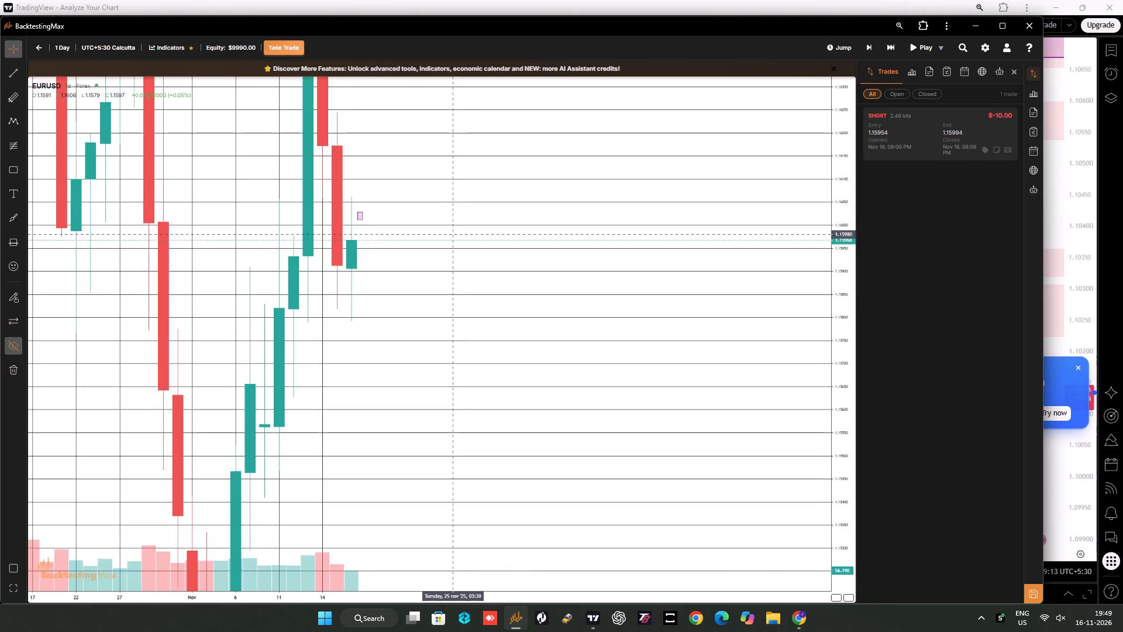
{"action": "left_click_drag", "start_coordinate": [480, 221], "coordinate": [481, 219]}
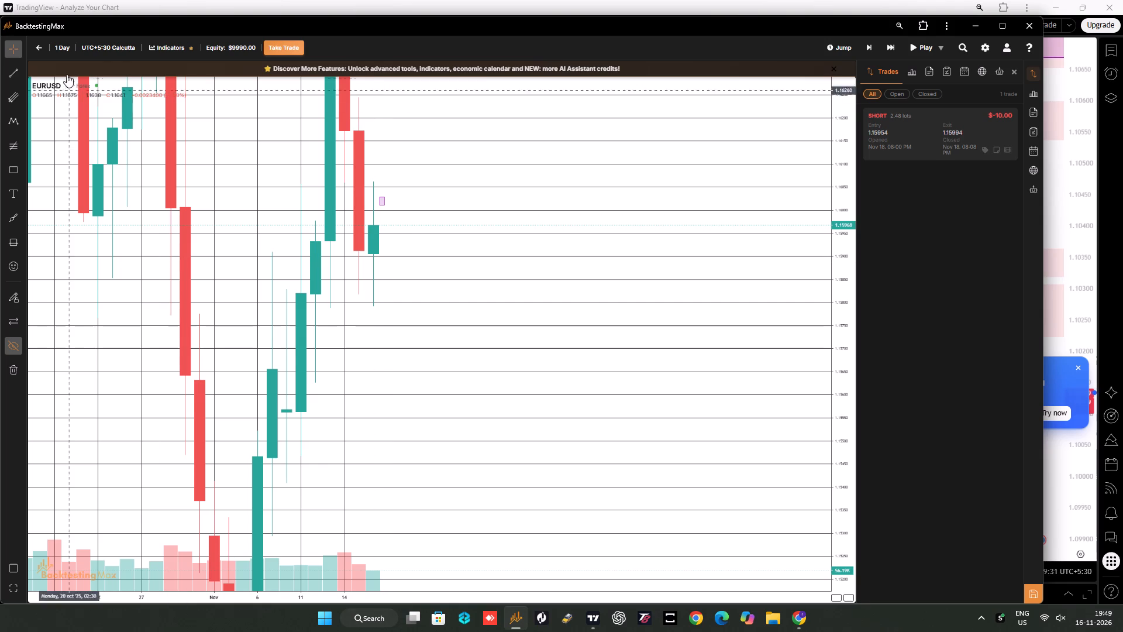
Switch the chart to the 15-minute timeframe with the November 17–18 price action and the small zone in view.
{"action": "left_click", "coordinate": [59, 56]}
{"action": "left_click", "coordinate": [60, 50]}
{"action": "left_click", "coordinate": [76, 142]}
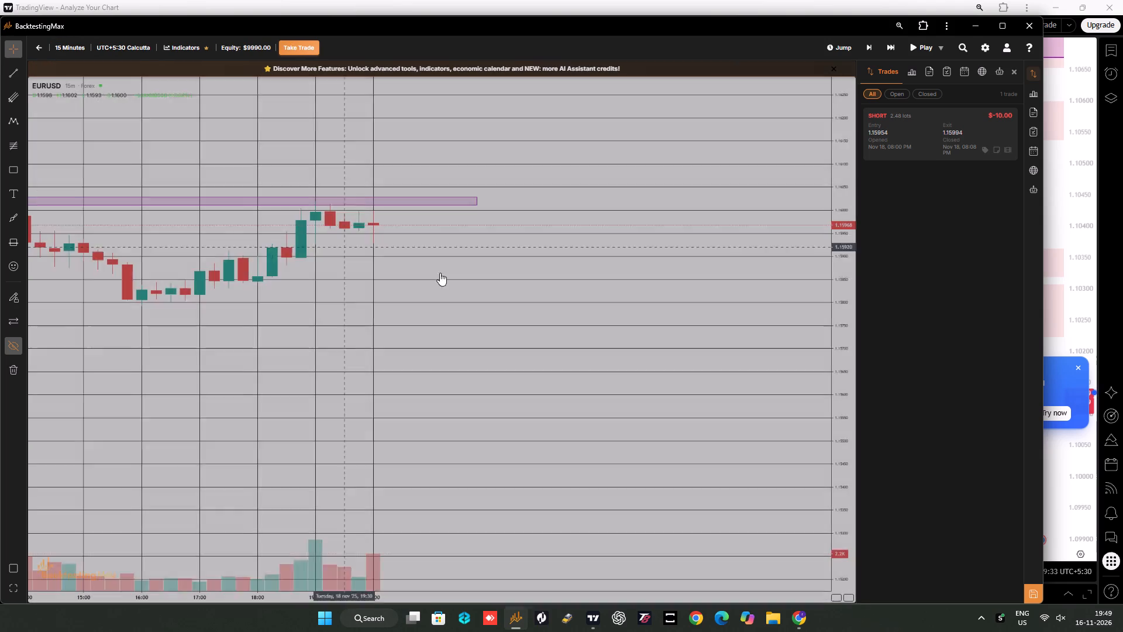
{"action": "scroll", "coordinate": [408, 278], "scroll_direction": "down", "scroll_amount": 12}
{"action": "left_click_drag", "start_coordinate": [542, 335], "coordinate": [365, 397]}
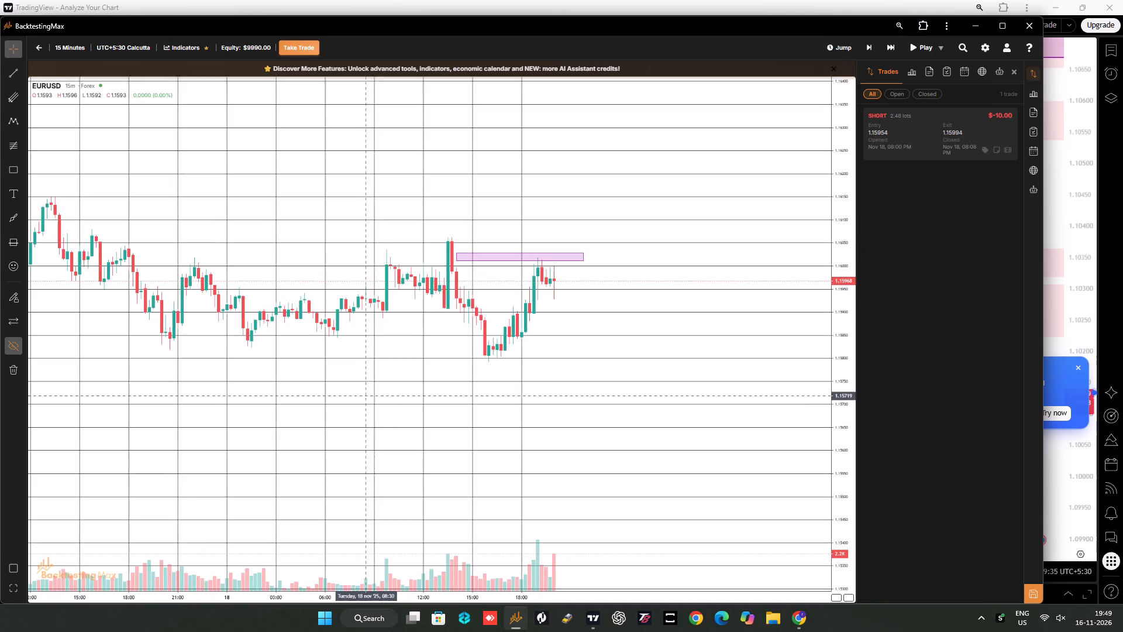
{"action": "left_click_drag", "start_coordinate": [365, 397], "coordinate": [364, 397]}
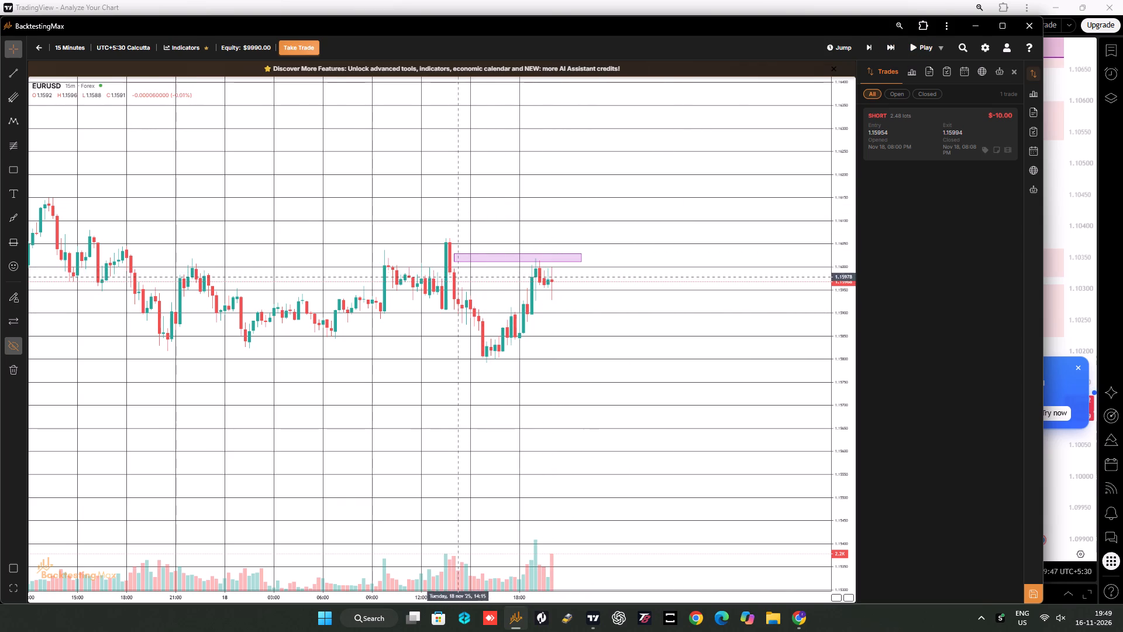
Unhide all drawings on the chart.
{"action": "left_click", "coordinate": [15, 347]}
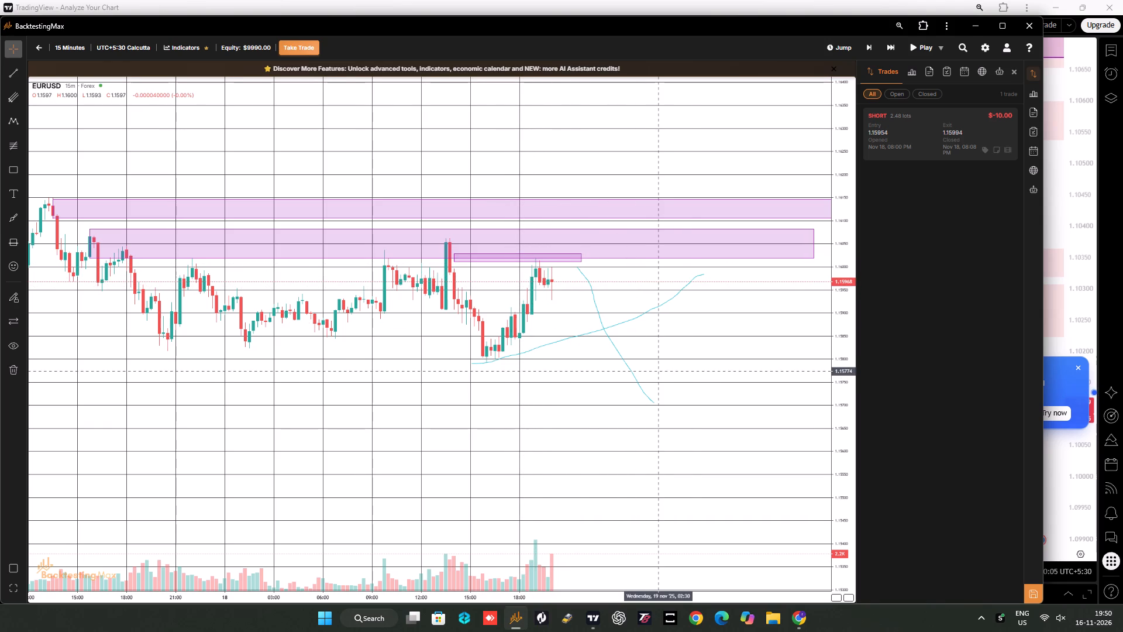
Delete the two freehand curves crossing beside the latest candles.
{"action": "left_click", "coordinate": [605, 329]}
{"action": "left_click", "coordinate": [670, 314]}
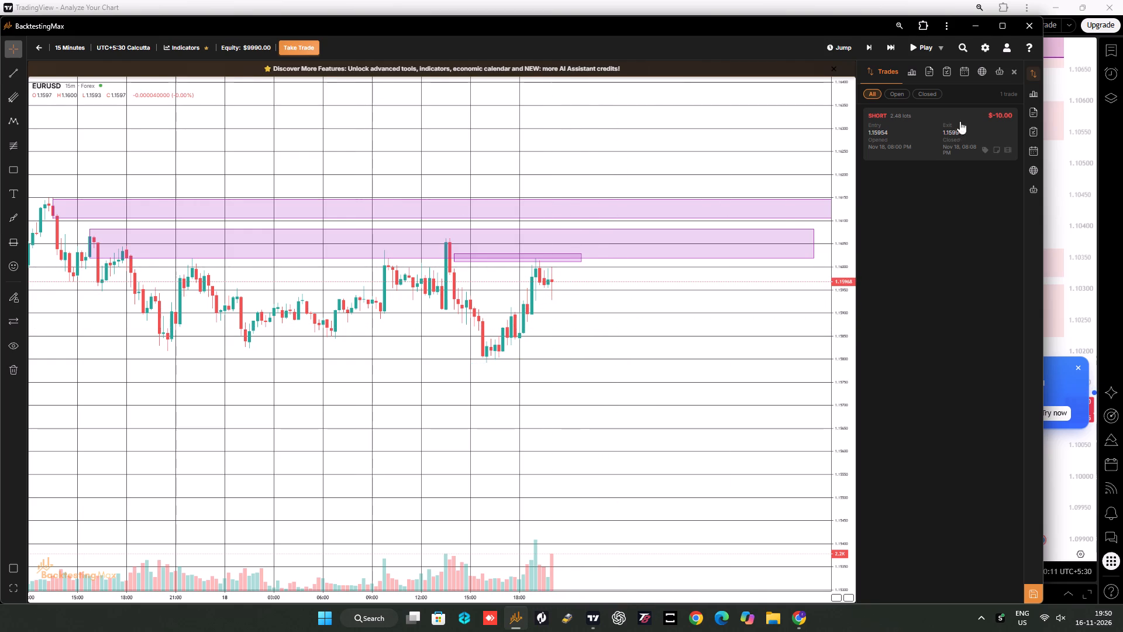
Advance the replay bar by bar to about the 20:45 candle on November 18.
{"action": "left_click", "coordinate": [873, 49]}
{"action": "left_click", "coordinate": [873, 49]}
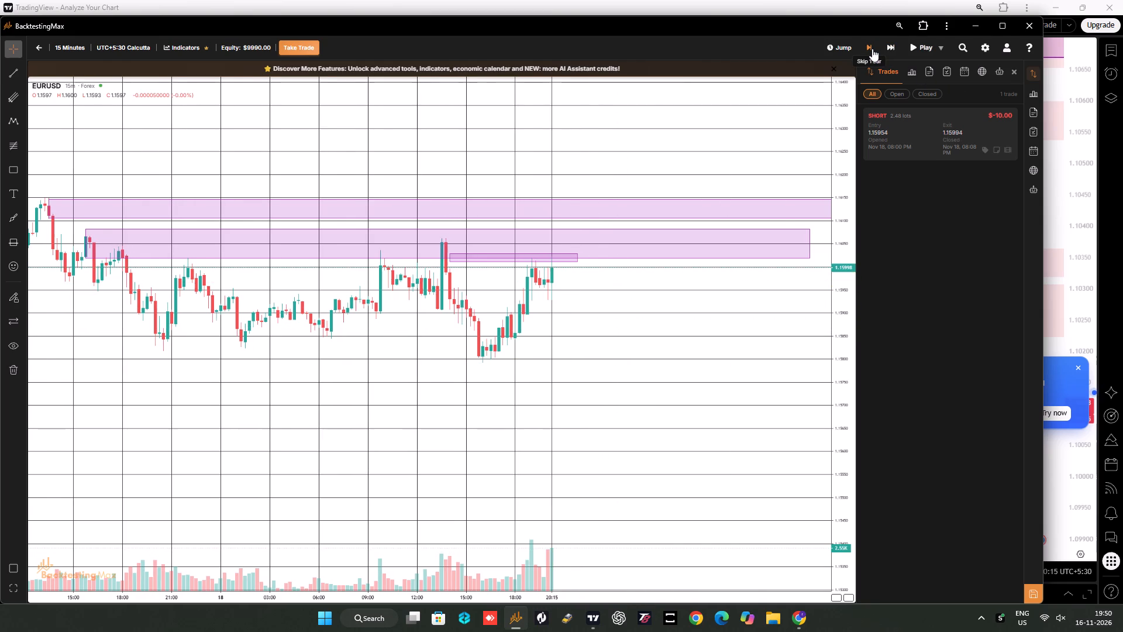
{"action": "left_click", "coordinate": [872, 49]}
{"action": "left_click", "coordinate": [871, 49]}
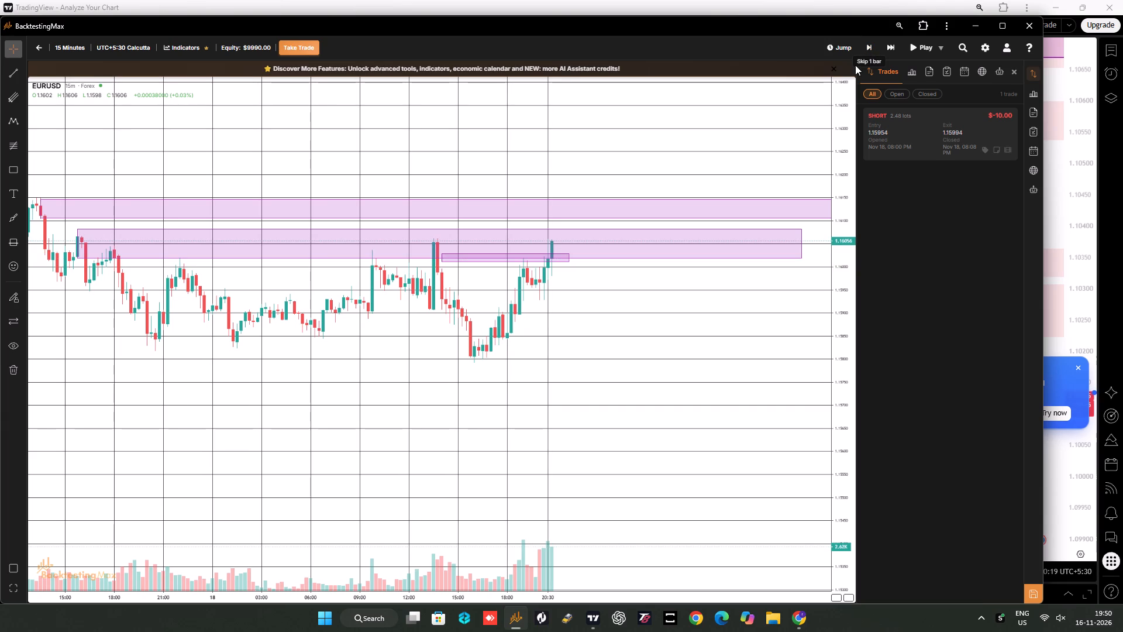
Answer Yes to the prompt about enjoying the app and decline to leave a rating or feedback.
{"action": "scroll", "coordinate": [503, 355], "scroll_direction": "down", "scroll_amount": 1}
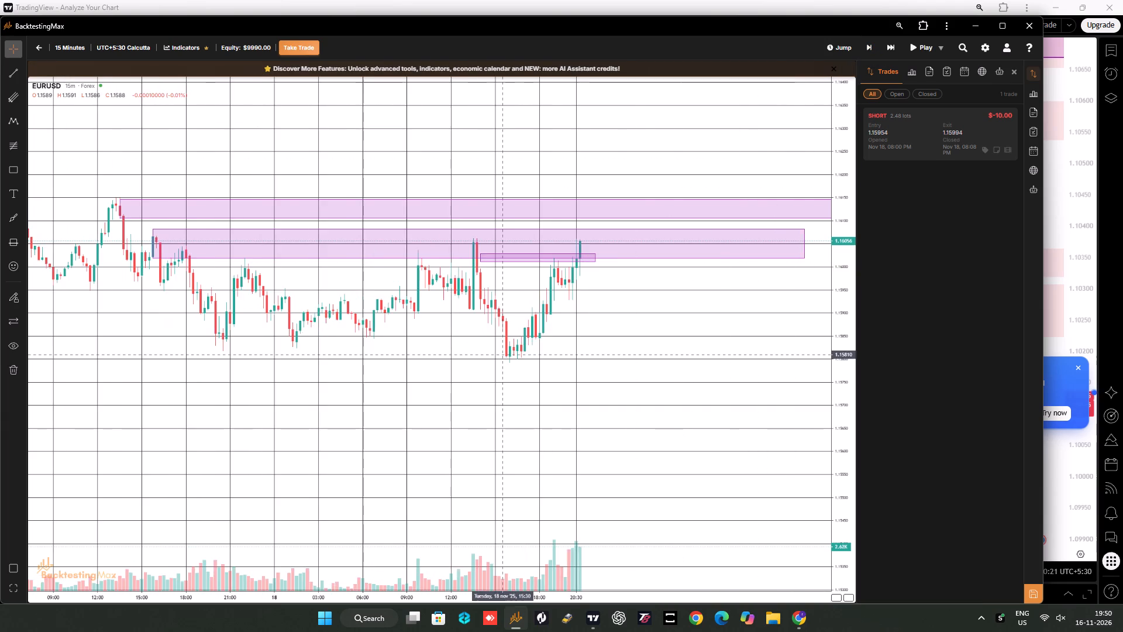
{"action": "scroll", "coordinate": [502, 354], "scroll_direction": "down", "scroll_amount": 6}
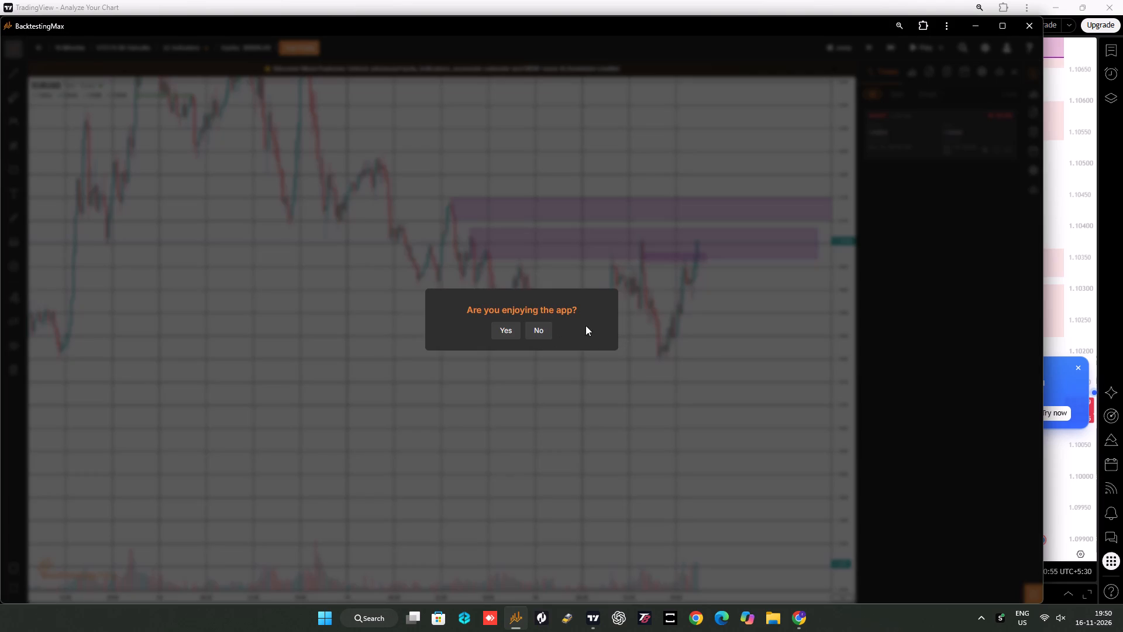
{"action": "left_click", "coordinate": [596, 322]}
{"action": "left_click", "coordinate": [498, 327]}
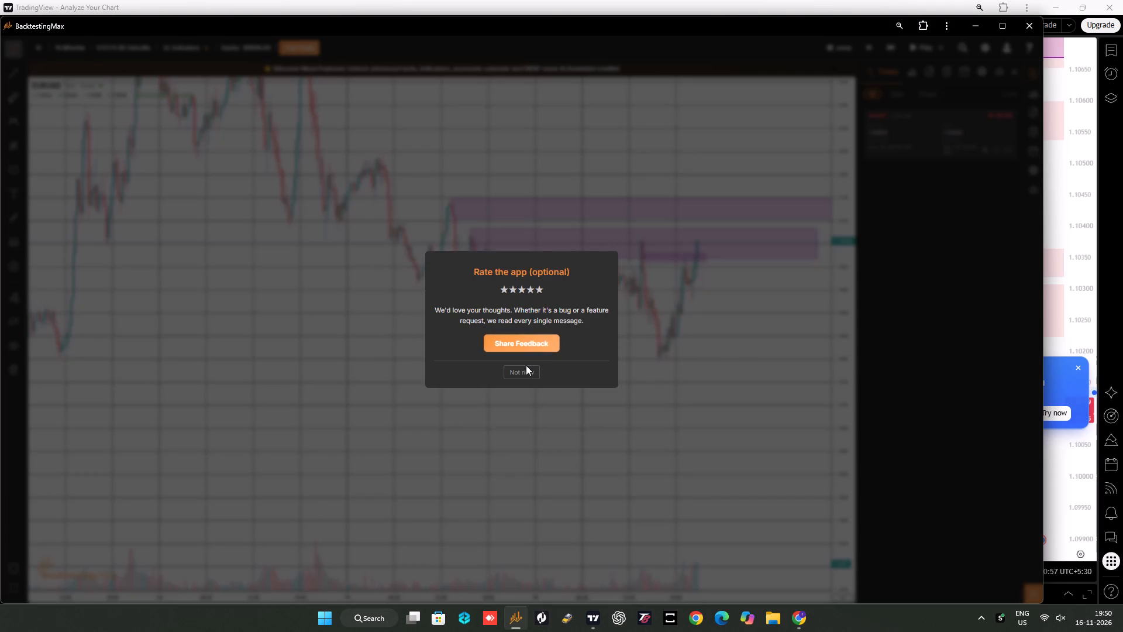
{"action": "left_click", "coordinate": [525, 366]}
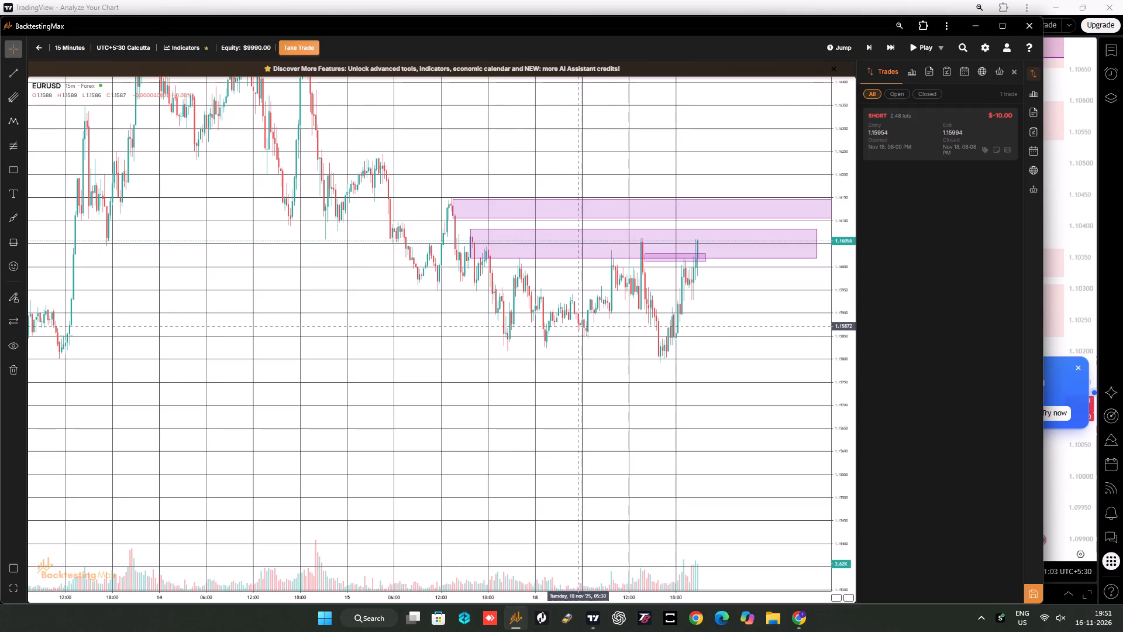
Skip the replay ahead by several bars at once to about the 22:00 candle on November 18.
{"action": "scroll", "coordinate": [585, 348], "scroll_direction": "down", "scroll_amount": 2}
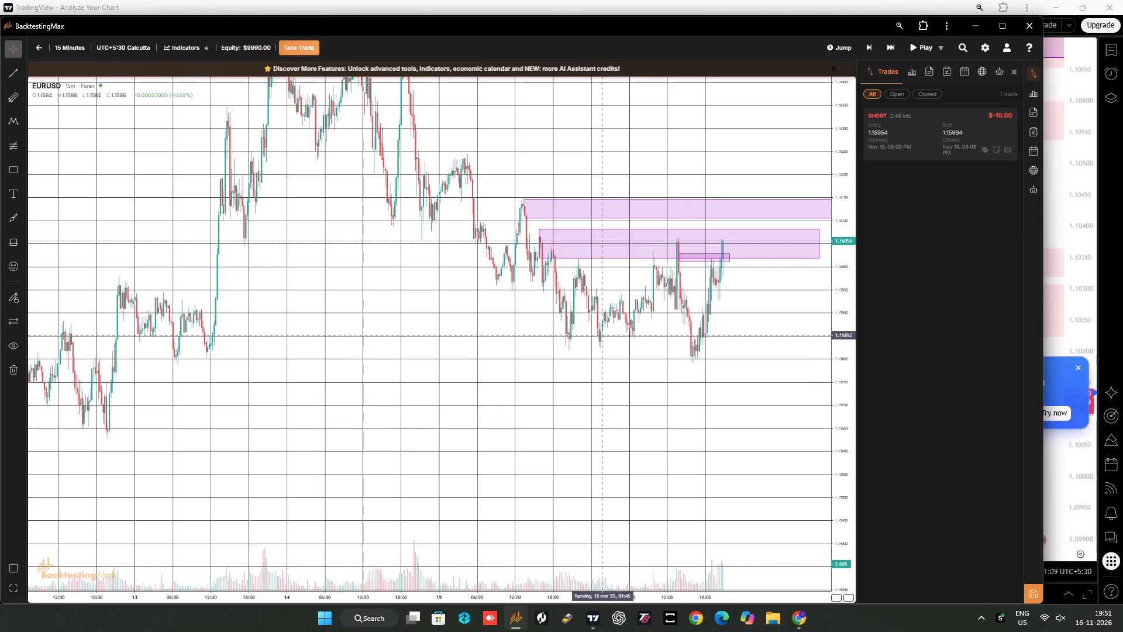
{"action": "left_click_drag", "start_coordinate": [588, 355], "coordinate": [549, 386]}
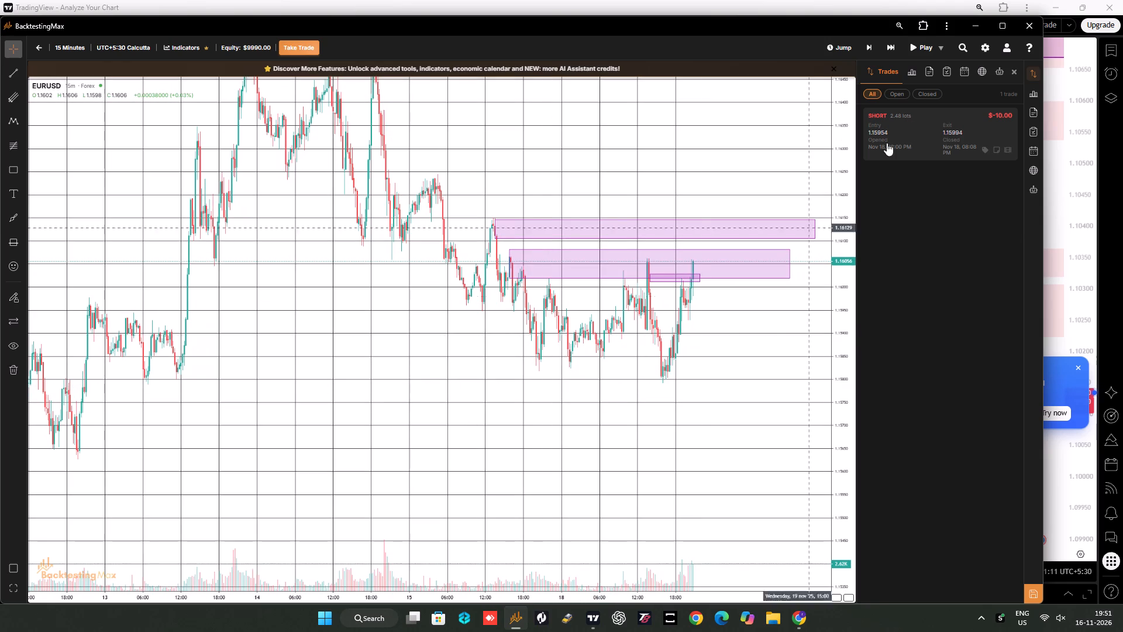
{"action": "left_click", "coordinate": [890, 51]}
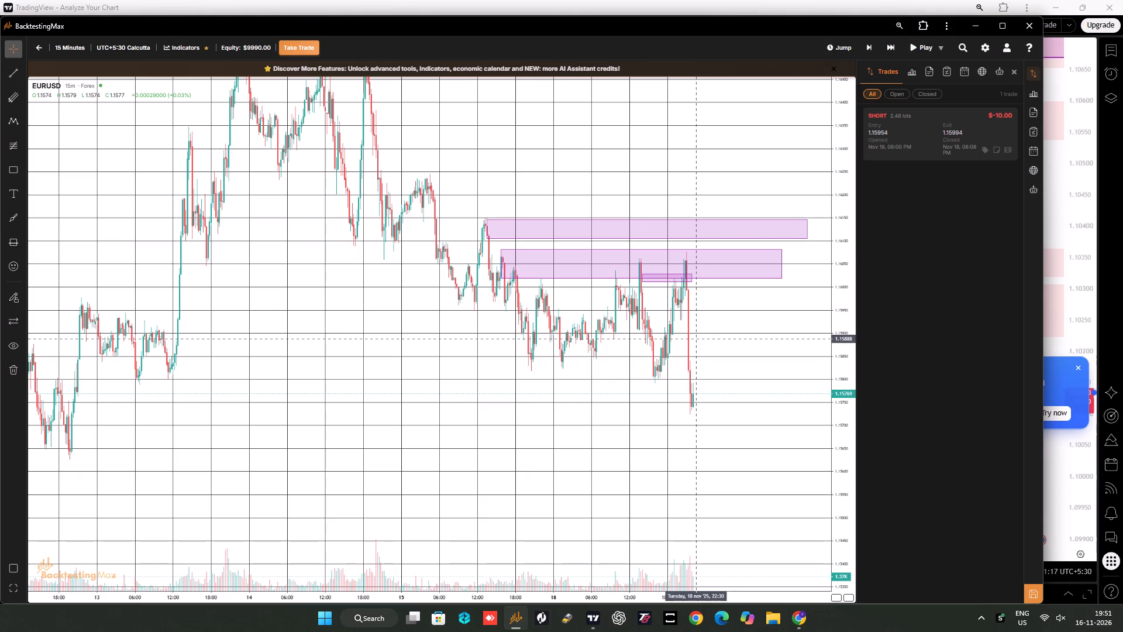
Examine the latest price move against the supply zones and the preceding days' swings on the 15-minute chart.
{"action": "scroll", "coordinate": [656, 322], "scroll_direction": "up", "scroll_amount": 9}
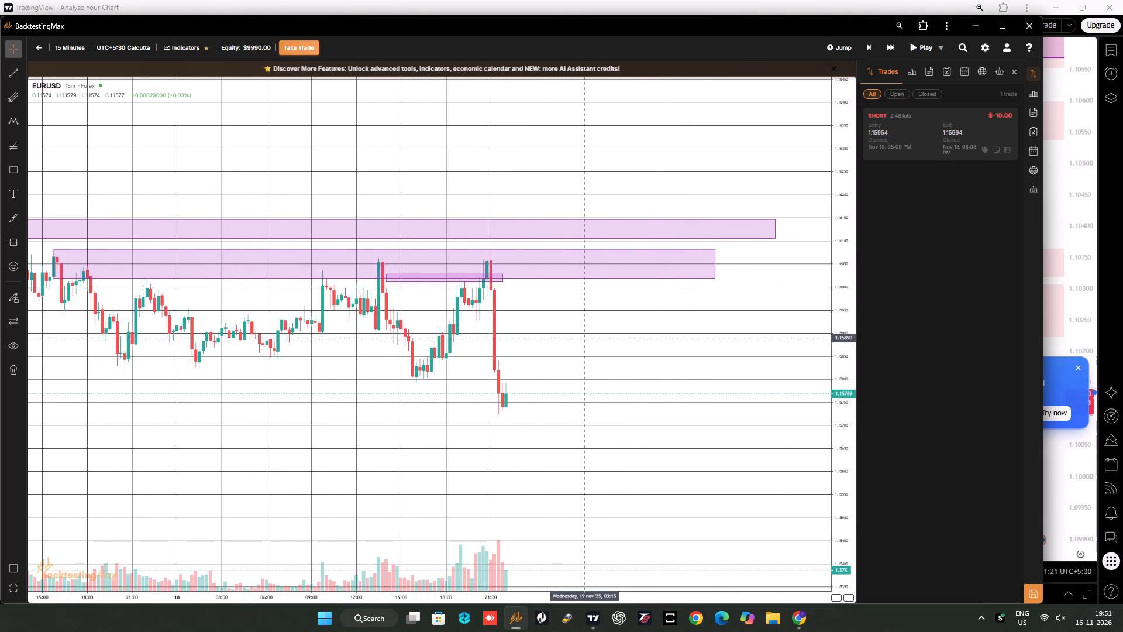
{"action": "scroll", "coordinate": [584, 352], "scroll_direction": "down", "scroll_amount": 4}
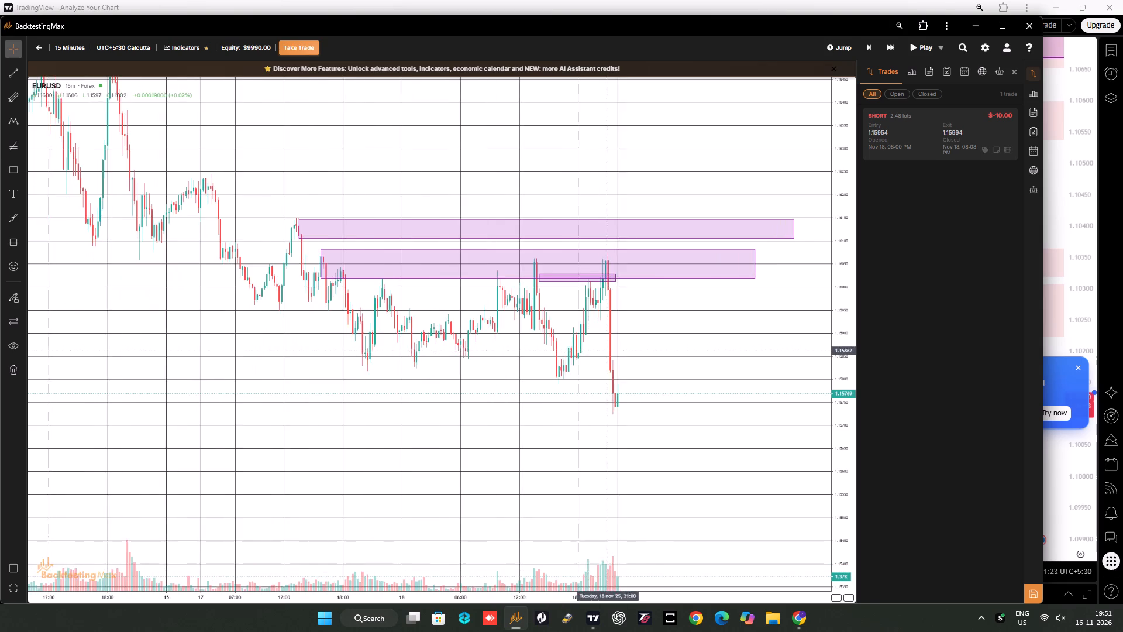
{"action": "scroll", "coordinate": [629, 351], "scroll_direction": "down", "scroll_amount": 3}
{"action": "scroll", "coordinate": [607, 412], "scroll_direction": "down", "scroll_amount": 3}
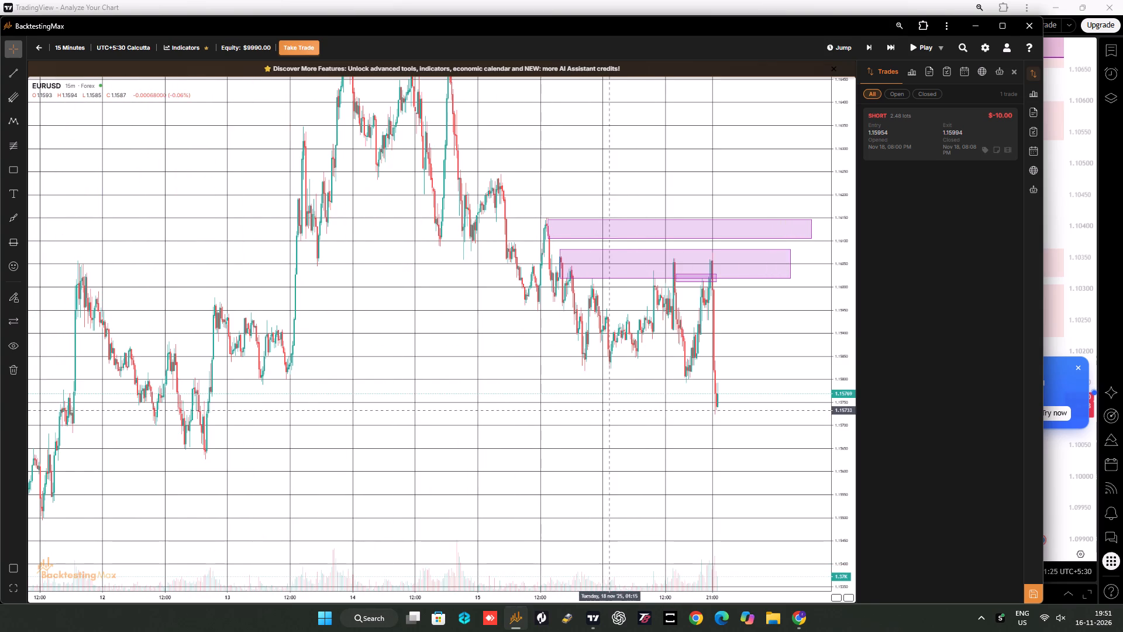
{"action": "left_click_drag", "start_coordinate": [620, 407], "coordinate": [536, 366]}
{"action": "left_click_drag", "start_coordinate": [538, 366], "coordinate": [688, 348]}
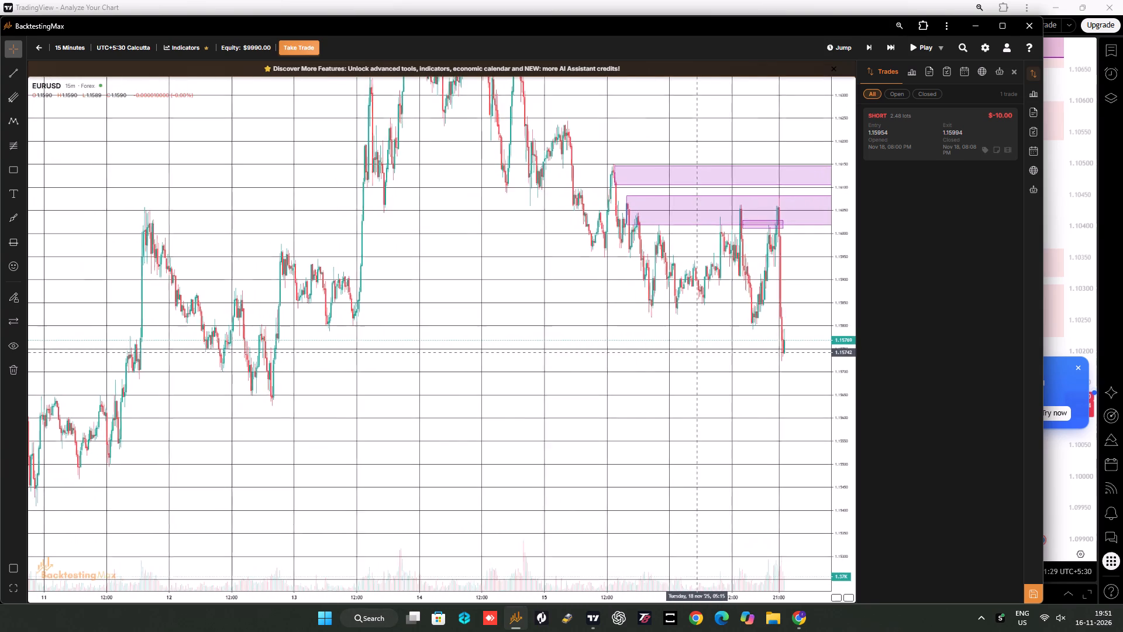
Start a new short limit trade with the entry at 1.15722 and the stop loss at about 1.15793.
{"action": "left_click_drag", "start_coordinate": [688, 348], "coordinate": [585, 318]}
{"action": "scroll", "coordinate": [584, 318], "scroll_direction": "up", "scroll_amount": 7}
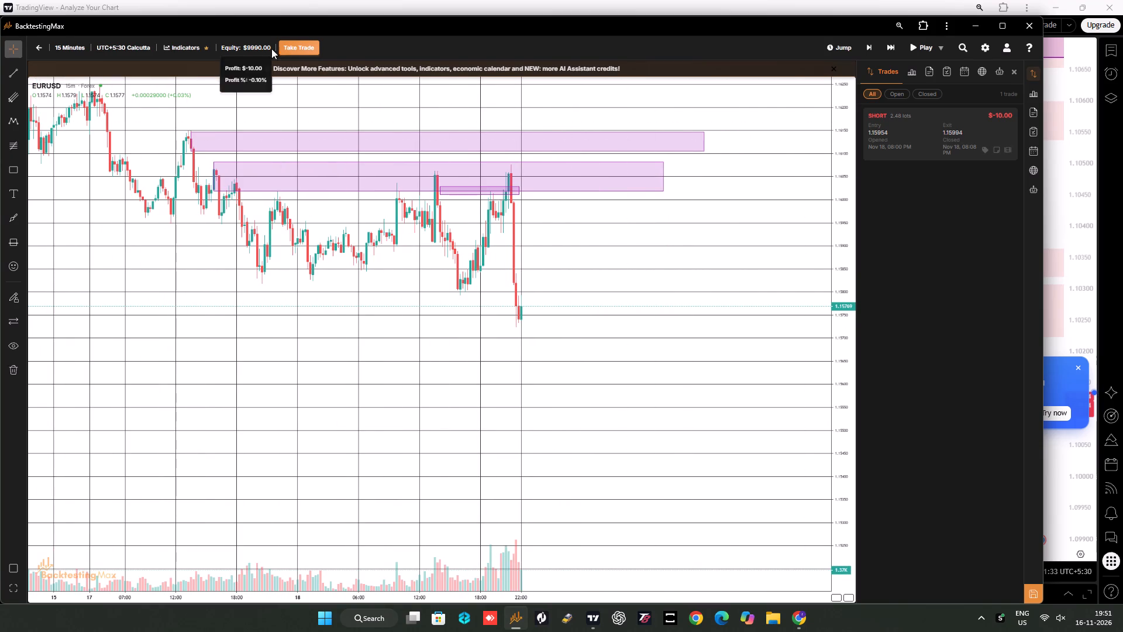
{"action": "left_click", "coordinate": [288, 45]}
{"action": "left_click", "coordinate": [210, 293]}
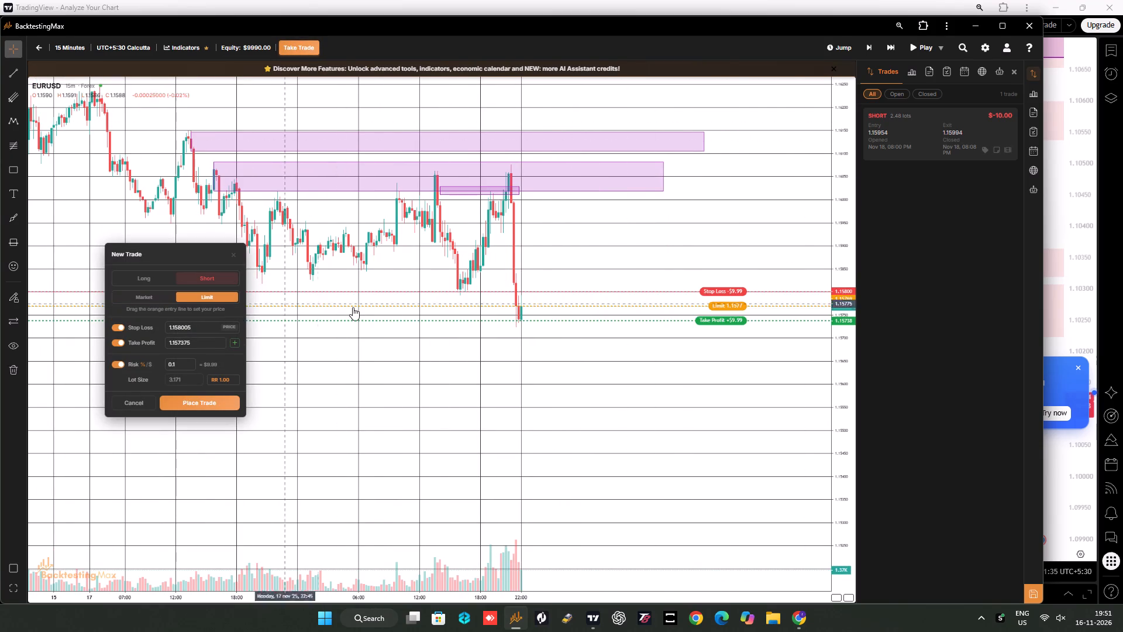
{"action": "left_click_drag", "start_coordinate": [729, 306], "coordinate": [737, 318]}
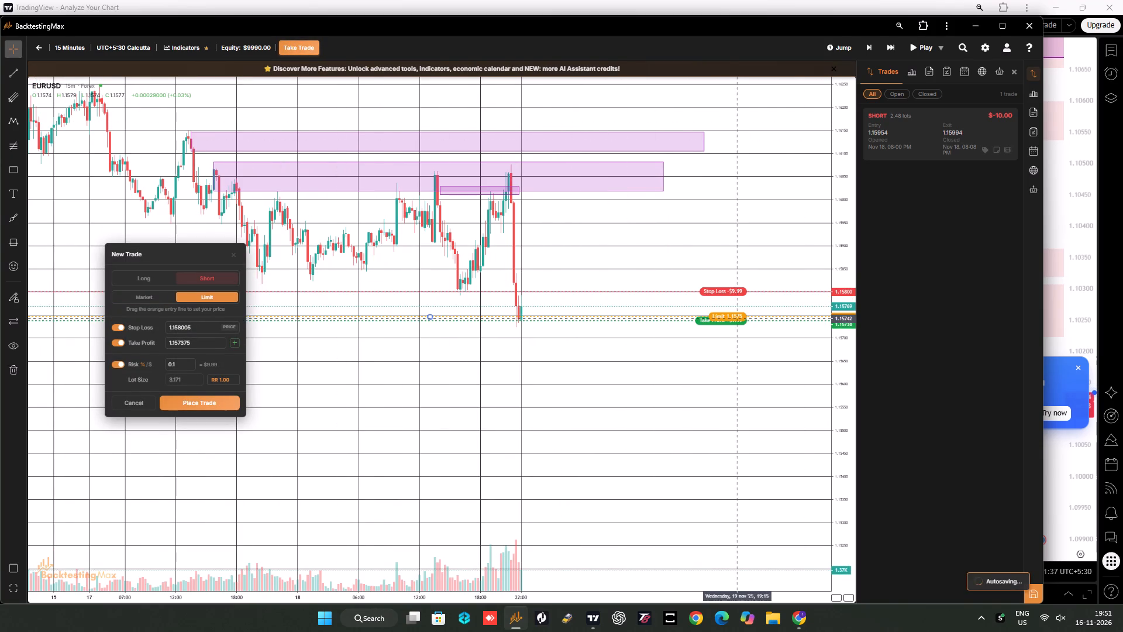
{"action": "left_click_drag", "start_coordinate": [737, 318], "coordinate": [739, 329]}
{"action": "left_click_drag", "start_coordinate": [729, 289], "coordinate": [735, 296]}
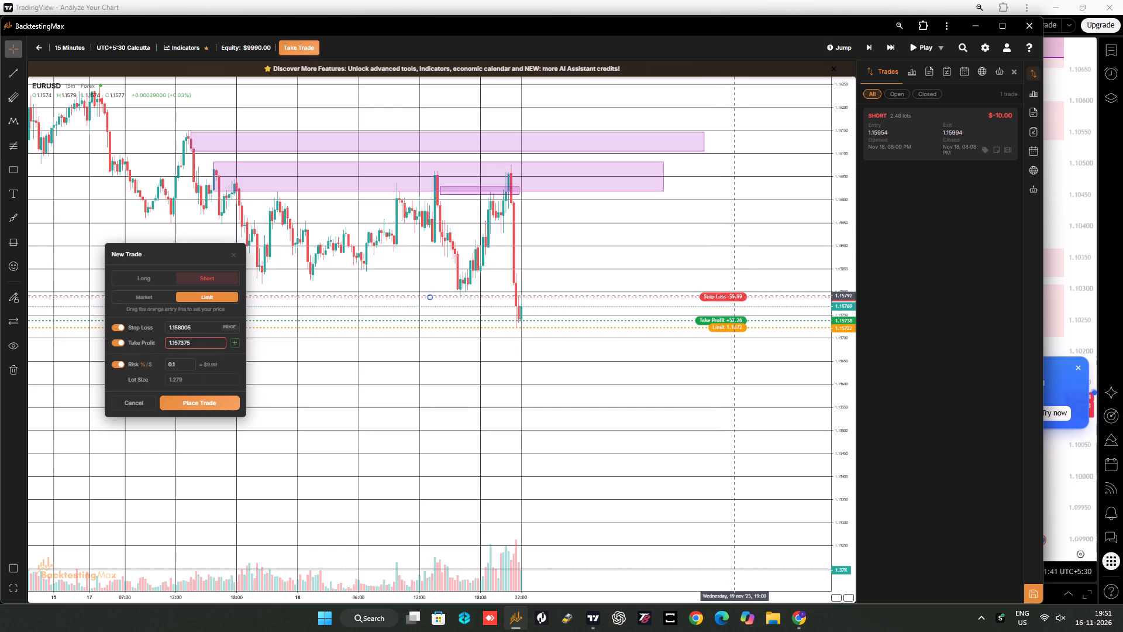
{"action": "left_click_drag", "start_coordinate": [735, 296], "coordinate": [736, 294]}
Set the take profit to about 1.1554, below the recent lows, and place the short trade.
{"action": "left_click_drag", "start_coordinate": [739, 317], "coordinate": [745, 394]}
{"action": "scroll", "coordinate": [639, 384], "scroll_direction": "down", "scroll_amount": 2}
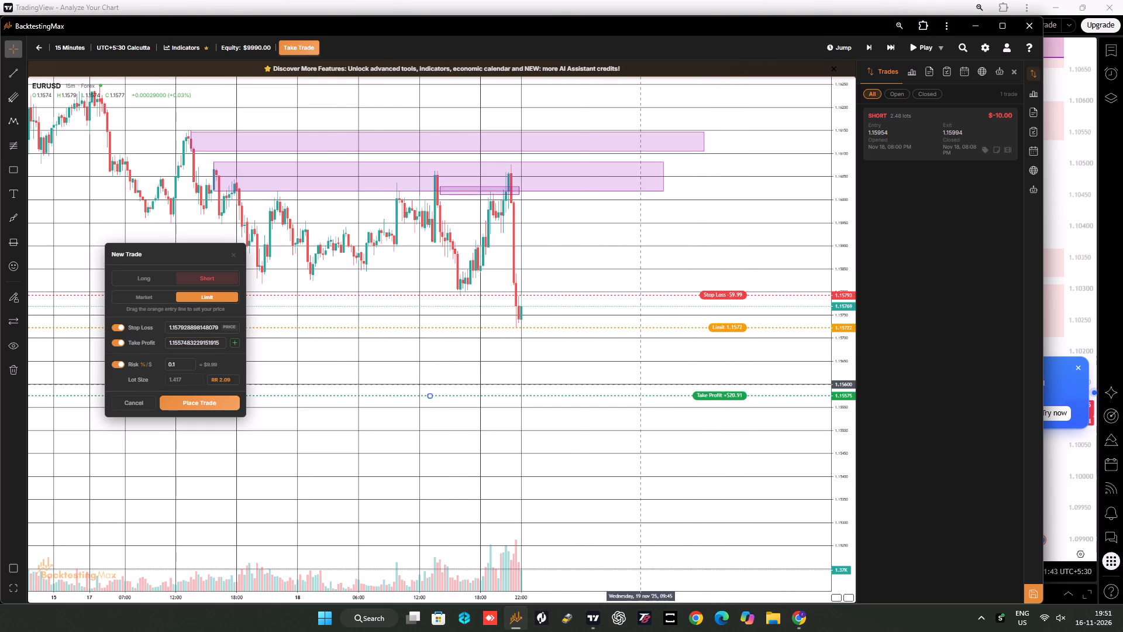
{"action": "scroll", "coordinate": [639, 384], "scroll_direction": "down", "scroll_amount": 10}
{"action": "left_click_drag", "start_coordinate": [721, 397], "coordinate": [731, 407]}
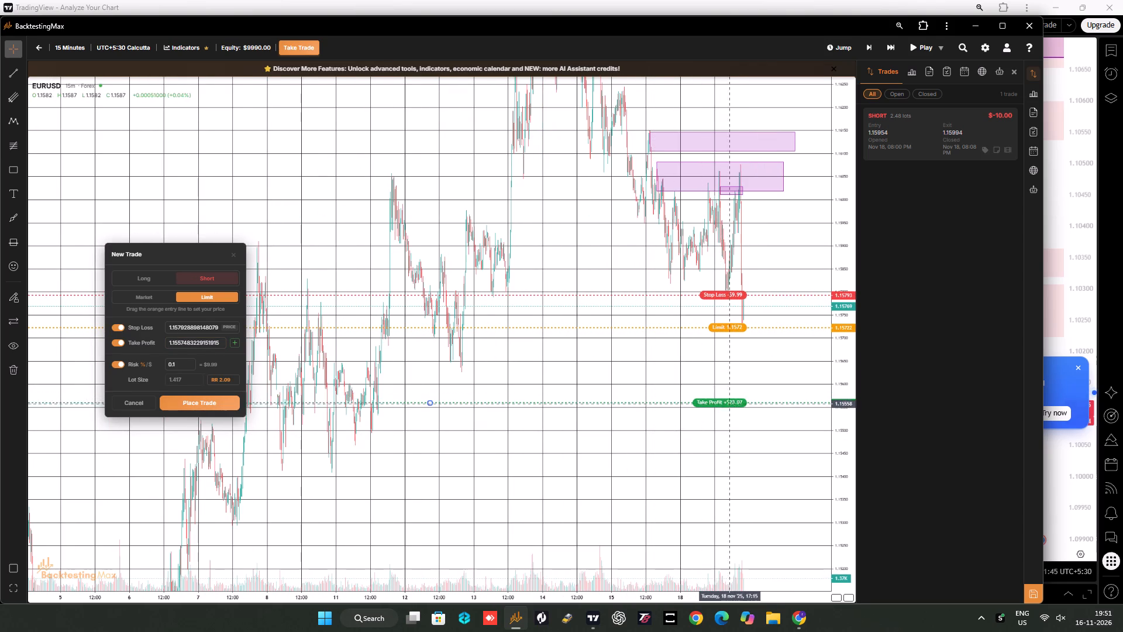
{"action": "left_click_drag", "start_coordinate": [731, 407], "coordinate": [738, 413]}
{"action": "left_click_drag", "start_coordinate": [758, 449], "coordinate": [706, 449]}
{"action": "left_click", "coordinate": [208, 400]}
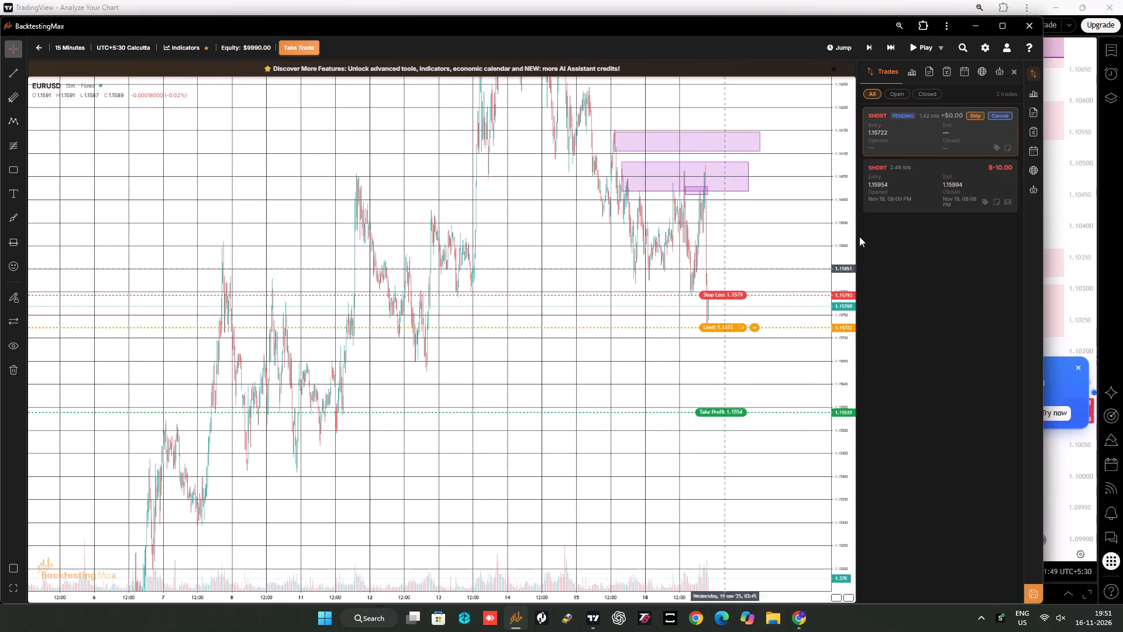
Skip the replay ahead five bars at a time to about the 00:30 candle on November 19.
{"action": "left_click", "coordinate": [892, 50]}
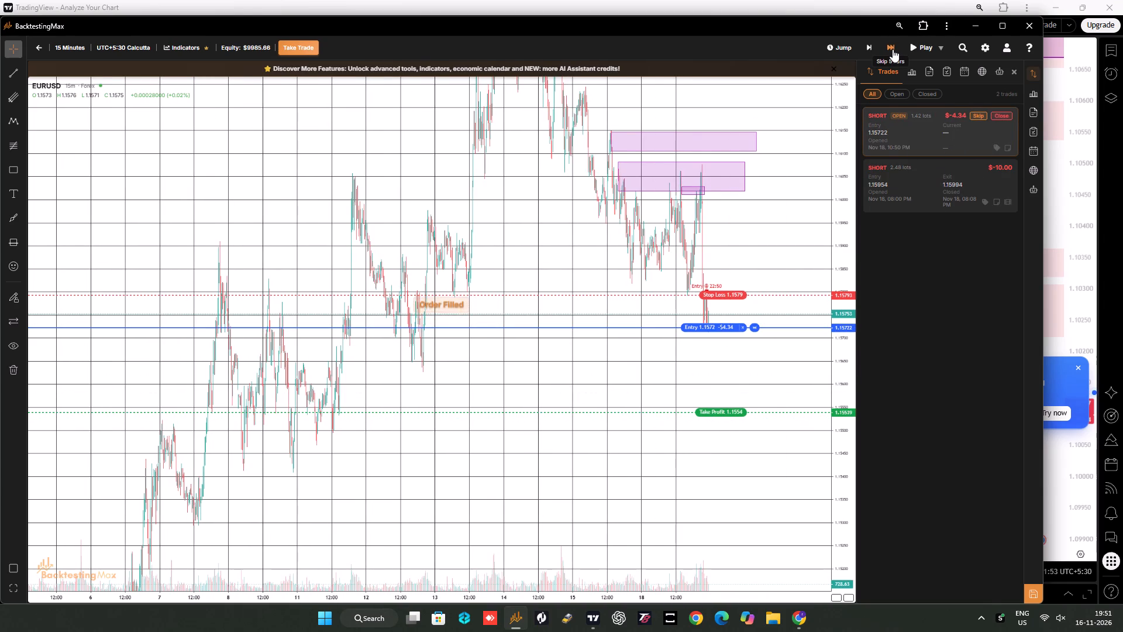
{"action": "left_click", "coordinate": [893, 49]}
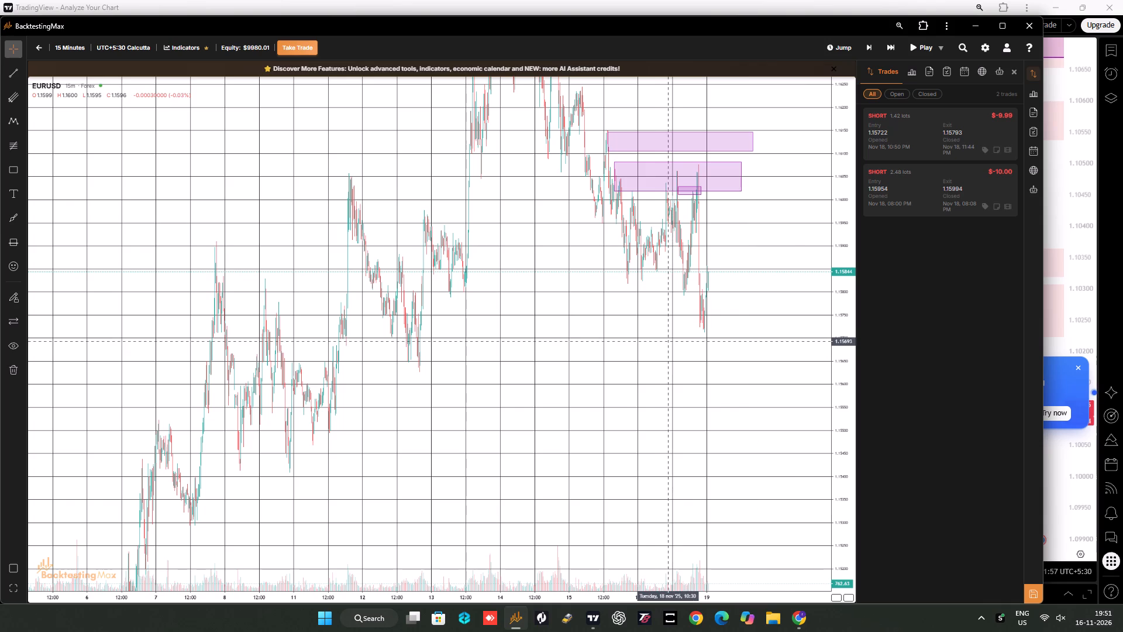
Continue skipping the replay ahead five bars at a time to about the 16:45 candle on November 19.
{"action": "scroll", "coordinate": [611, 387], "scroll_direction": "up", "scroll_amount": 12}
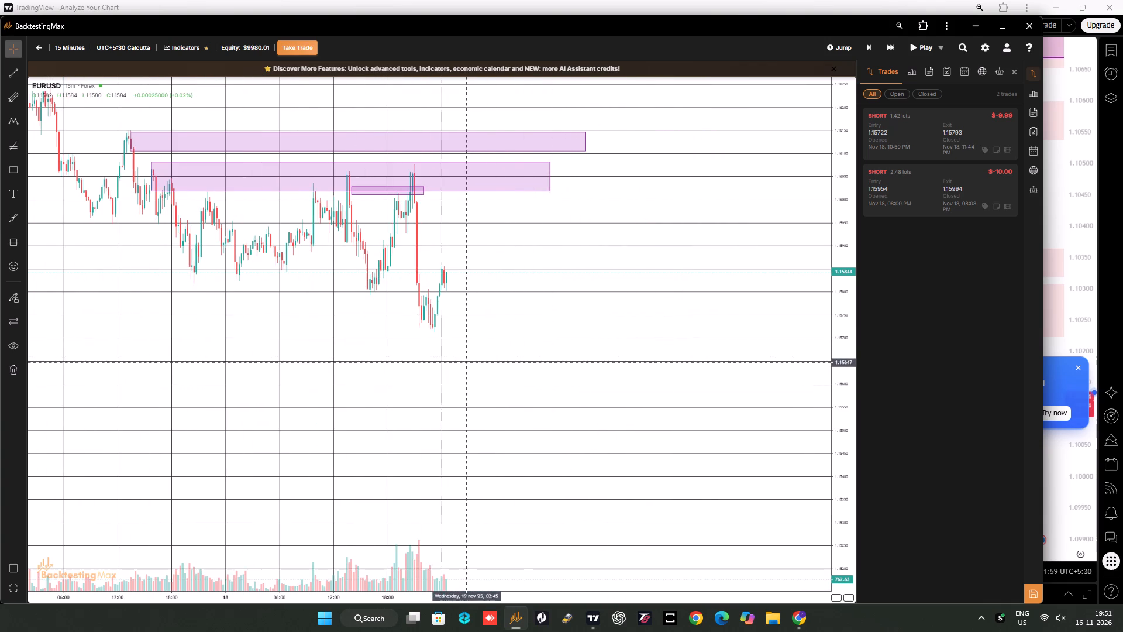
{"action": "left_click", "coordinate": [894, 48]}
{"action": "left_click", "coordinate": [894, 48]}
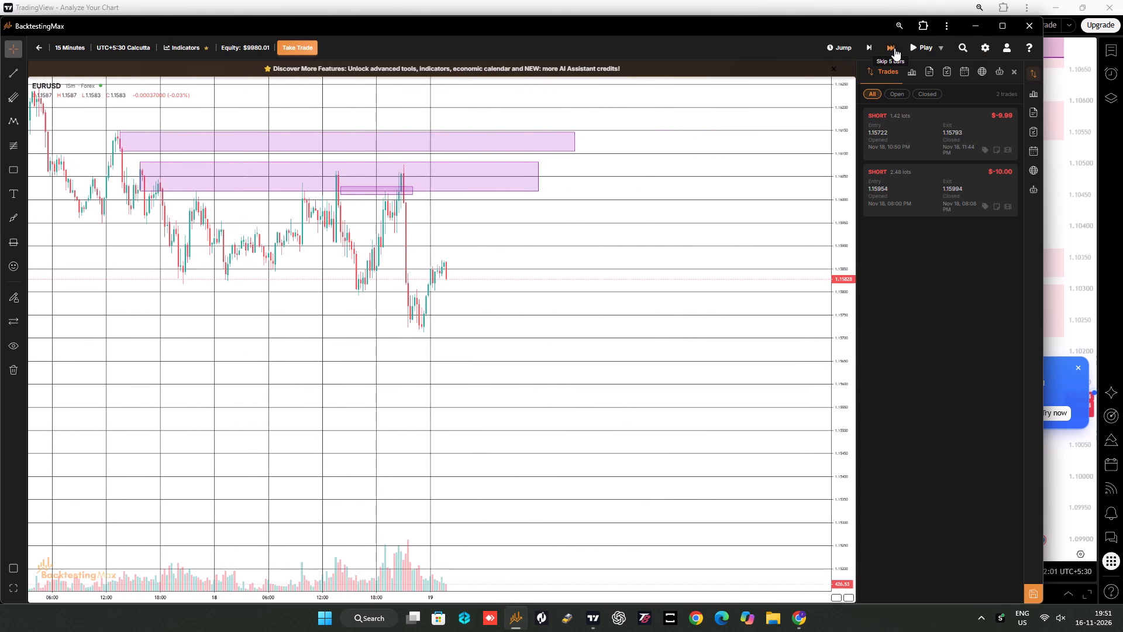
{"action": "left_click", "coordinate": [894, 48]}
{"action": "left_click", "coordinate": [894, 48]}
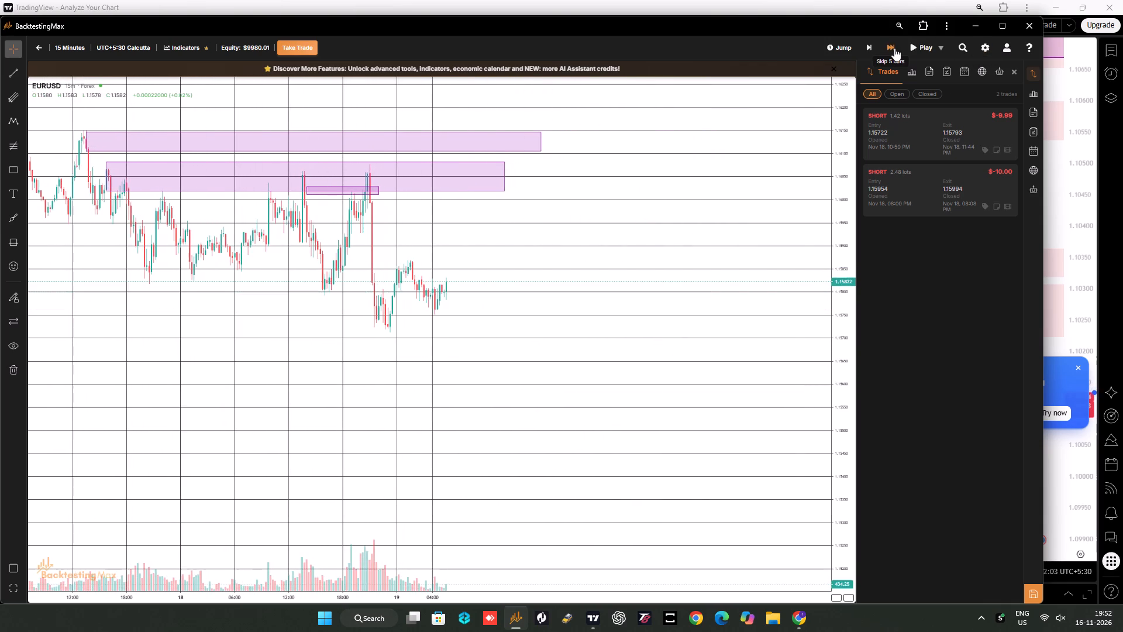
{"action": "left_click", "coordinate": [894, 48]}
{"action": "left_click", "coordinate": [894, 48]}
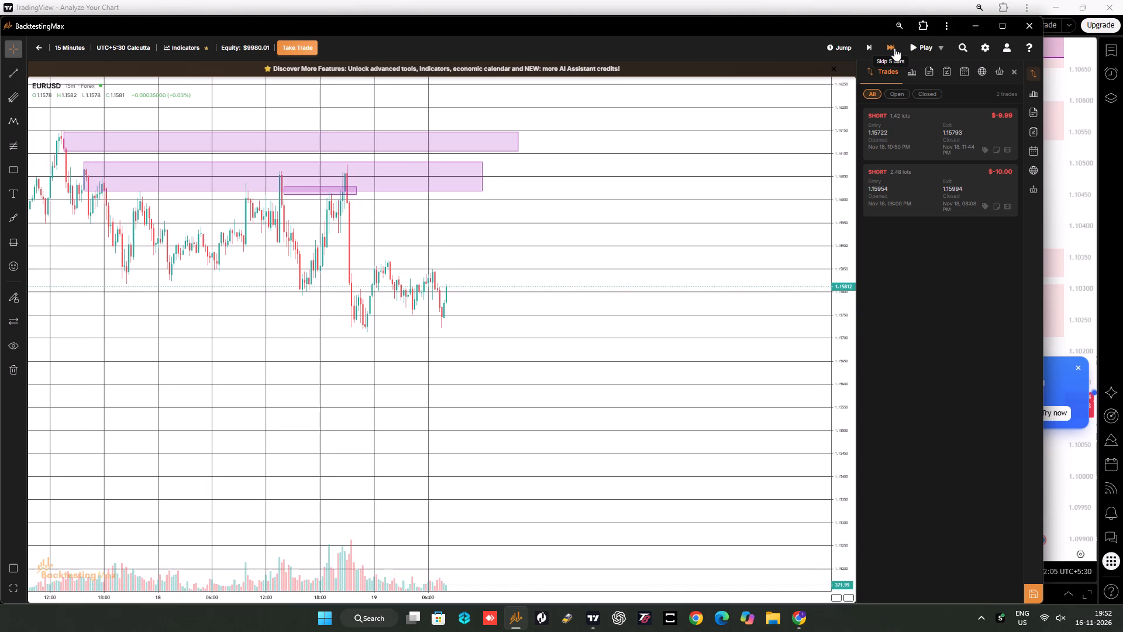
{"action": "left_click", "coordinate": [894, 48]}
{"action": "left_click", "coordinate": [894, 48]}
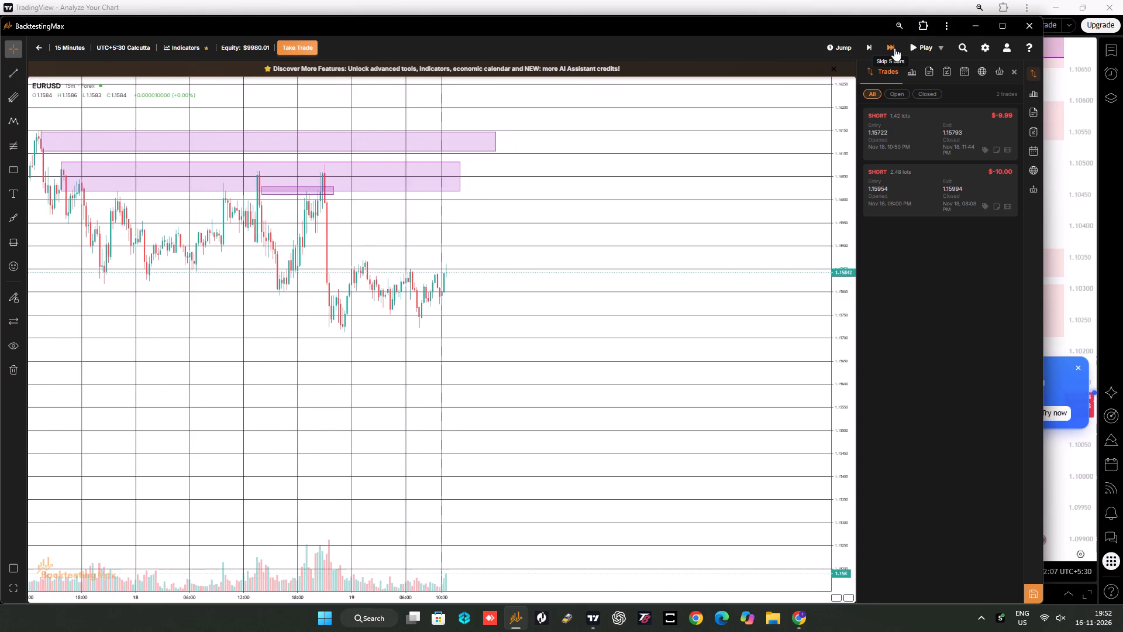
{"action": "left_click", "coordinate": [894, 48]}
{"action": "left_click", "coordinate": [894, 48]}
{"action": "left_click", "coordinate": [893, 48]}
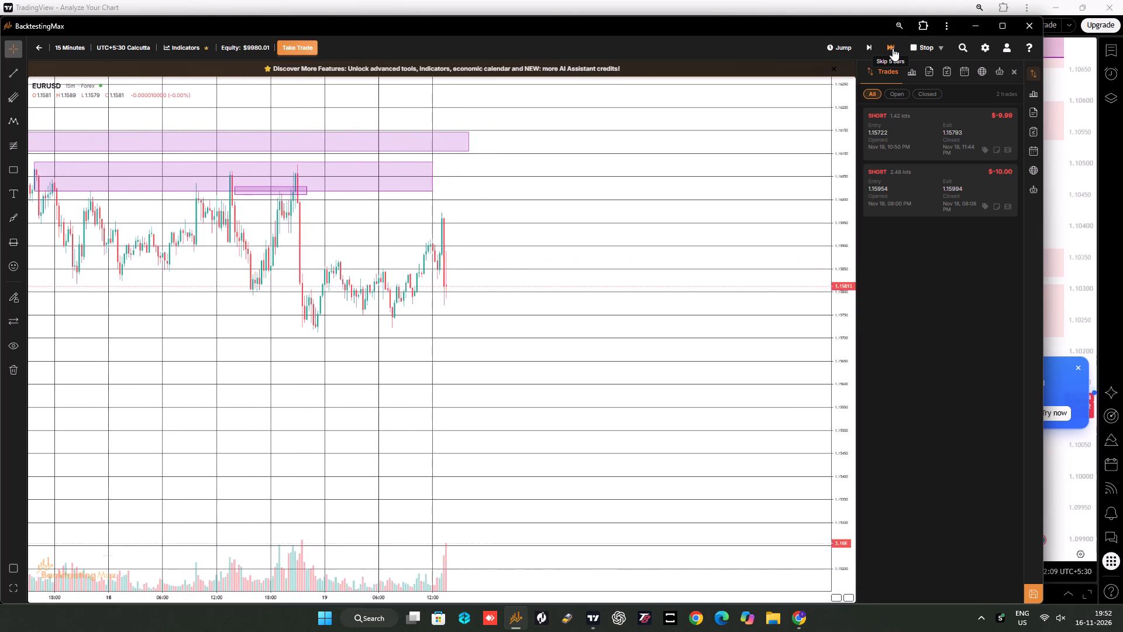
{"action": "left_click", "coordinate": [893, 48]}
{"action": "left_click", "coordinate": [893, 48]}
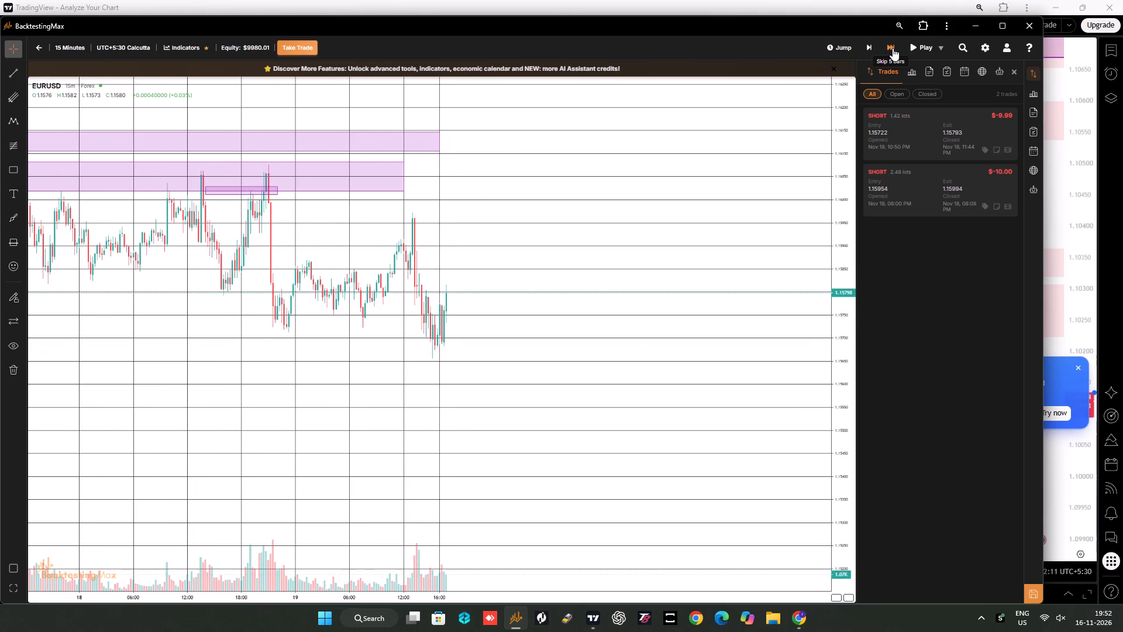
Play the replay automatically and stop it at about the 21:30 candle on November 19.
{"action": "left_click", "coordinate": [921, 46]}
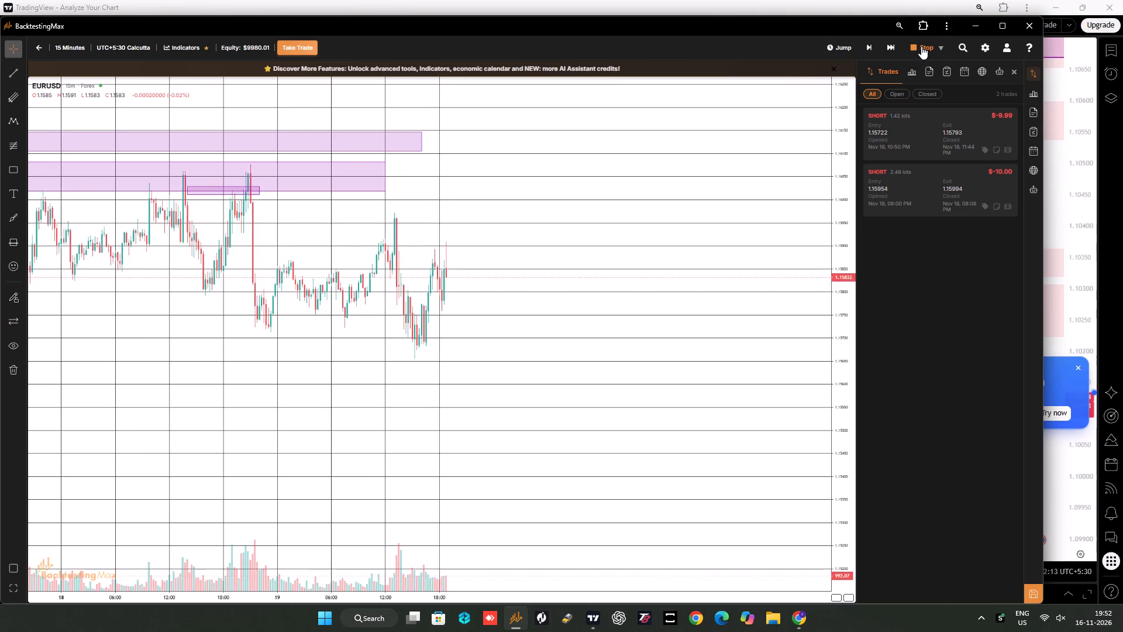
{"action": "left_click", "coordinate": [921, 46]}
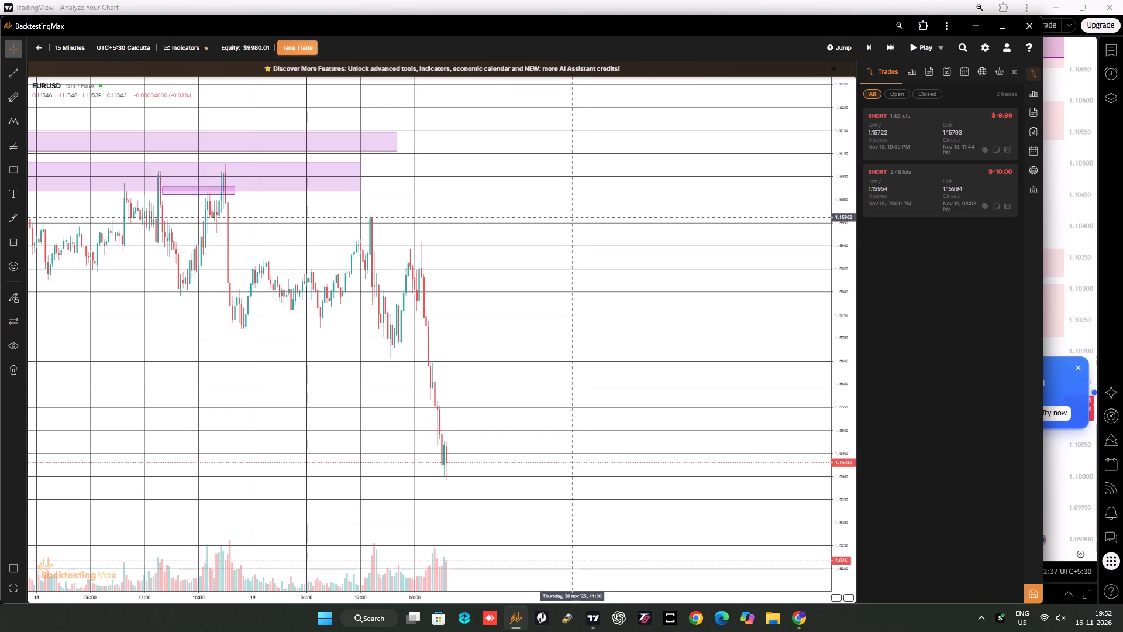
{"action": "scroll", "coordinate": [569, 272], "scroll_direction": "down", "scroll_amount": 5}
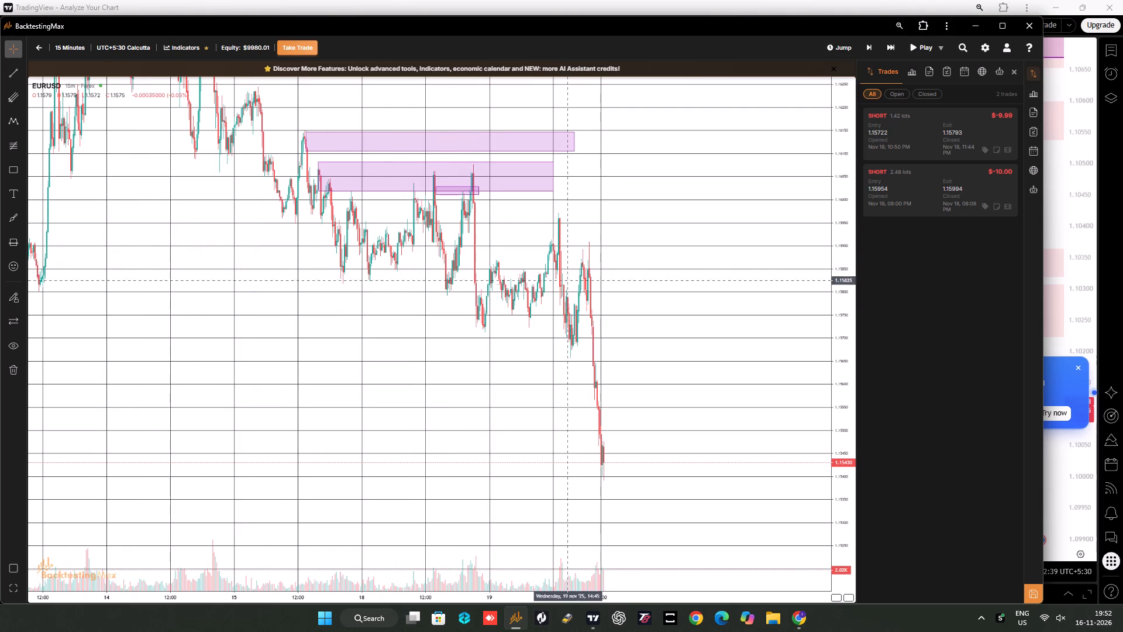
{"action": "scroll", "coordinate": [540, 364], "scroll_direction": "up", "scroll_amount": 4}
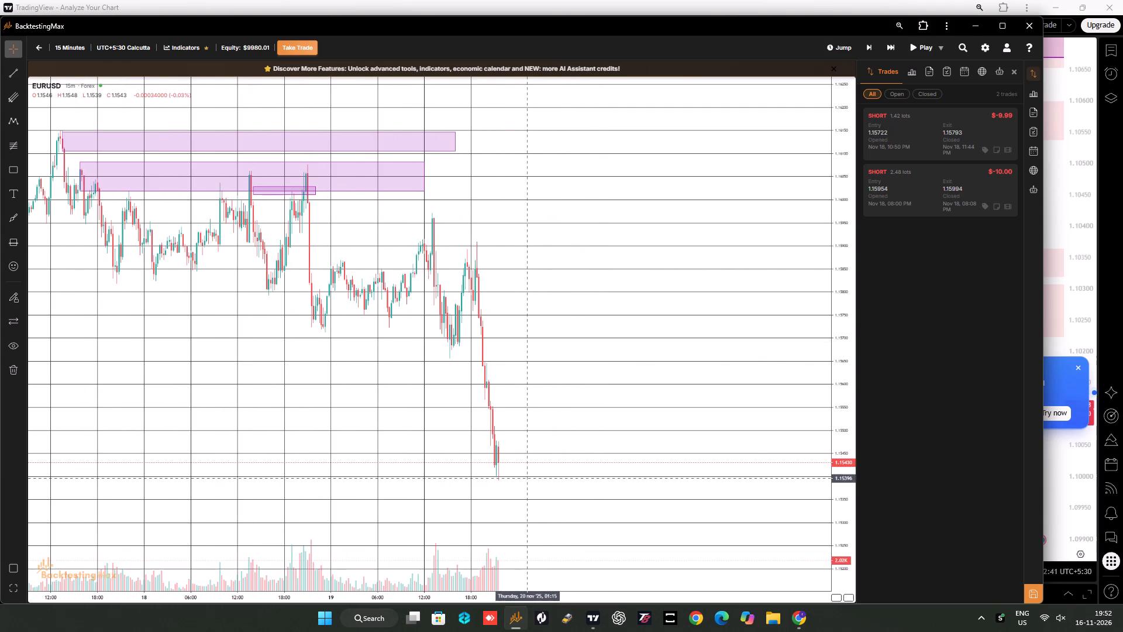